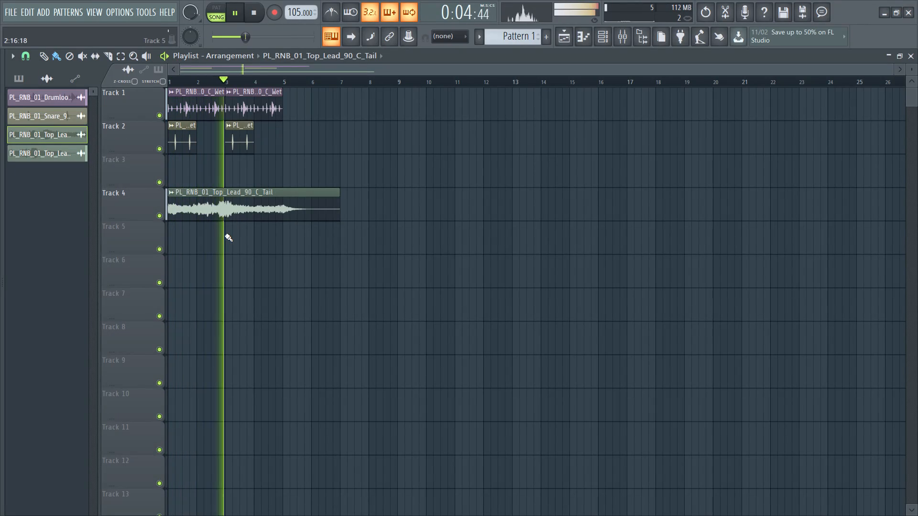
Delete both snare clips from Track 2 and stop playback.
right_click(234, 140)
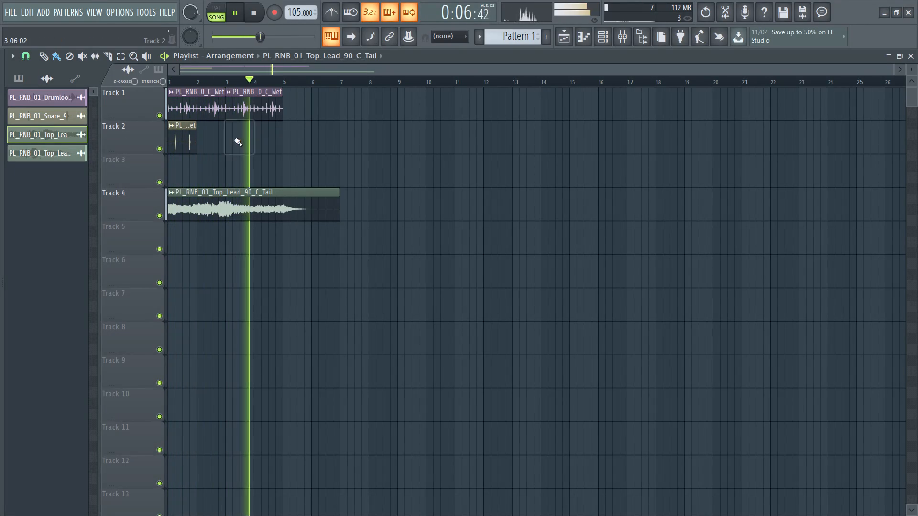
right_click(182, 144)
key("space")
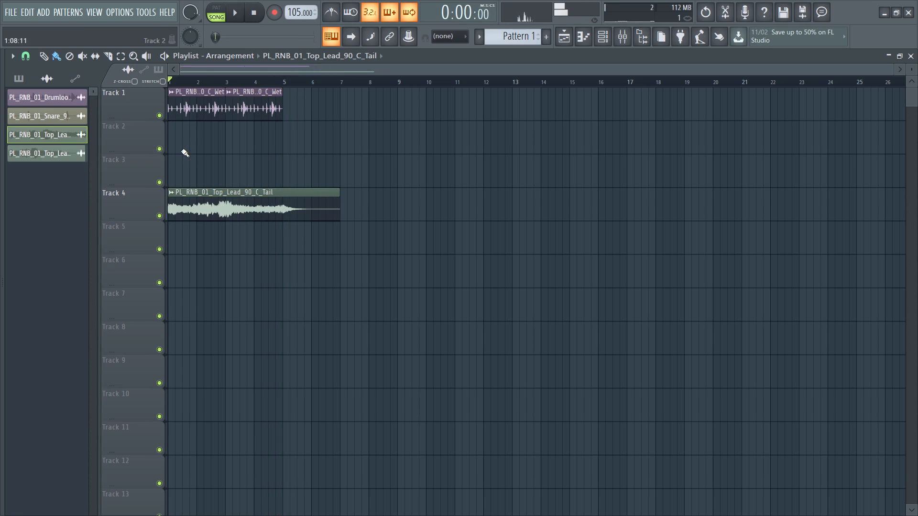
Preview the PL_RNB_01_Top_Lead_90_C_Tail and PL_RNB_01_Keys_90_C_Tail samples from the Tails folder.
key("space")
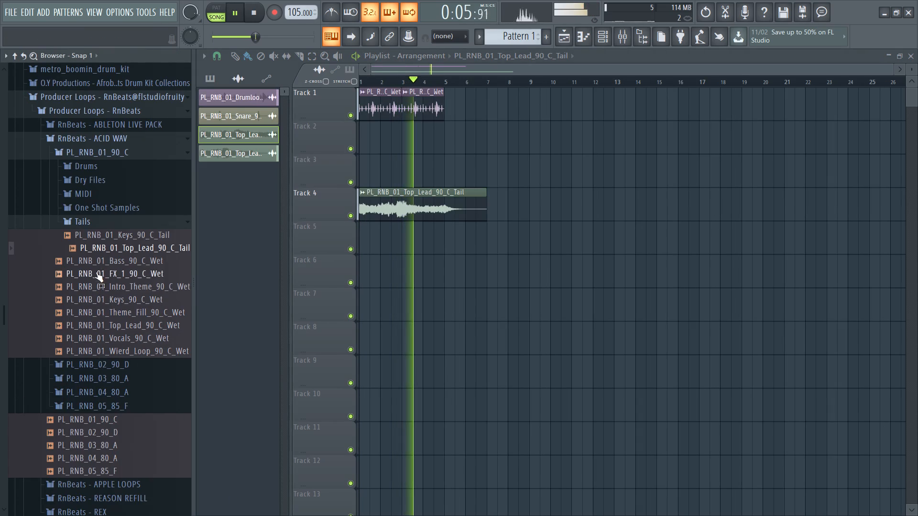
left_click(101, 246)
key("space")
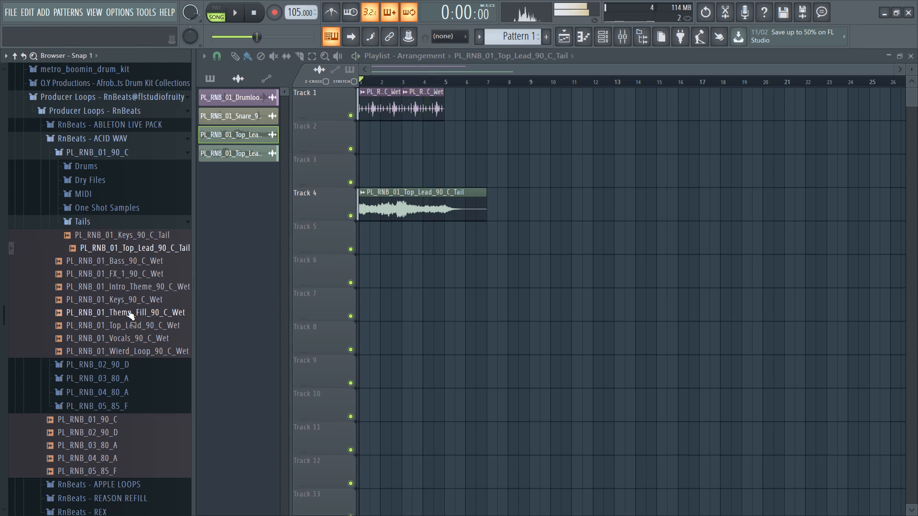
left_click(124, 248)
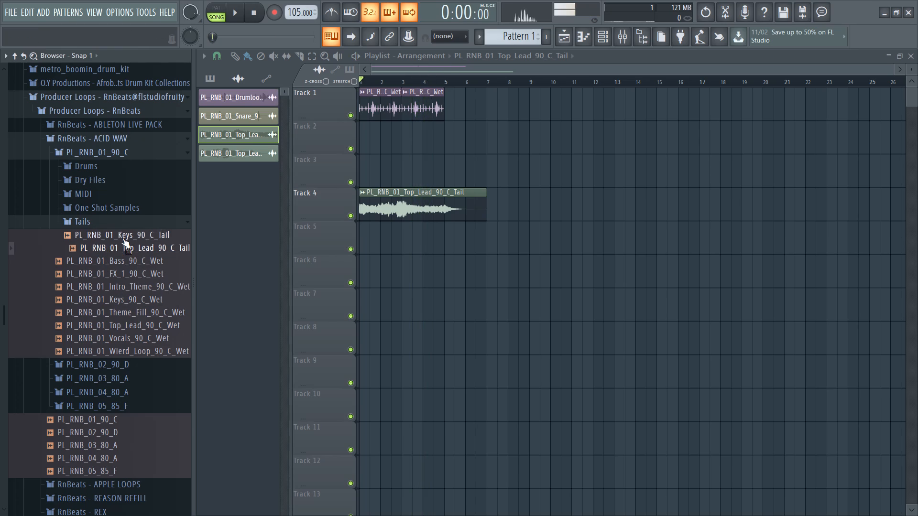
left_click(122, 238)
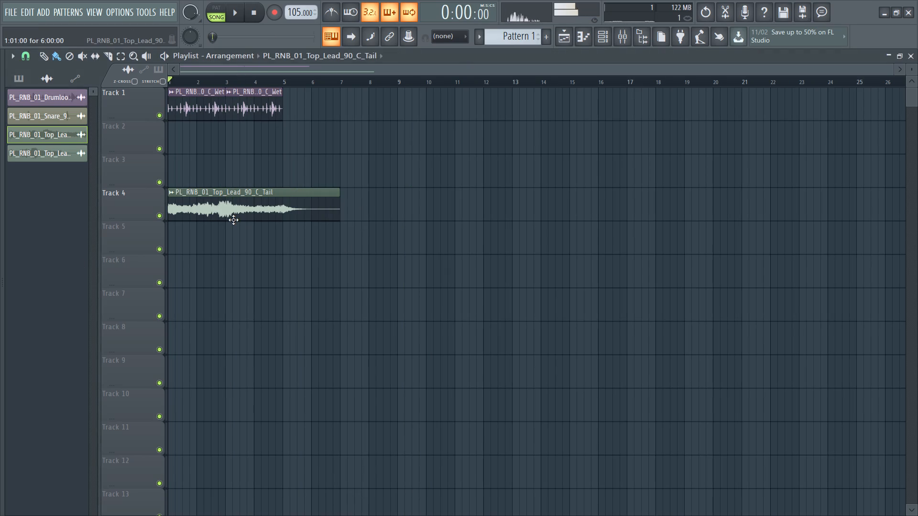
Delete the PL_RNB_01_Top_Lead_90_C_Tail audio clip used on Track 4 from the project.
left_click(197, 205)
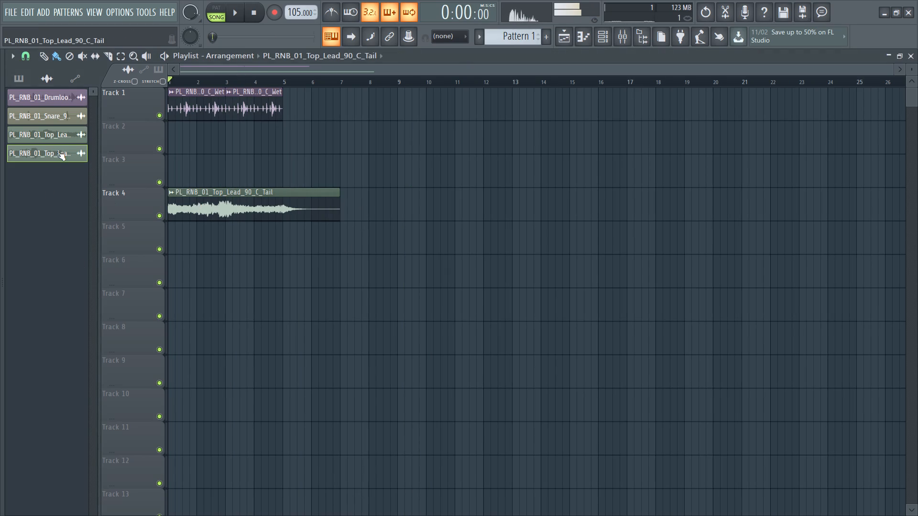
right_click(57, 151)
left_click(85, 275)
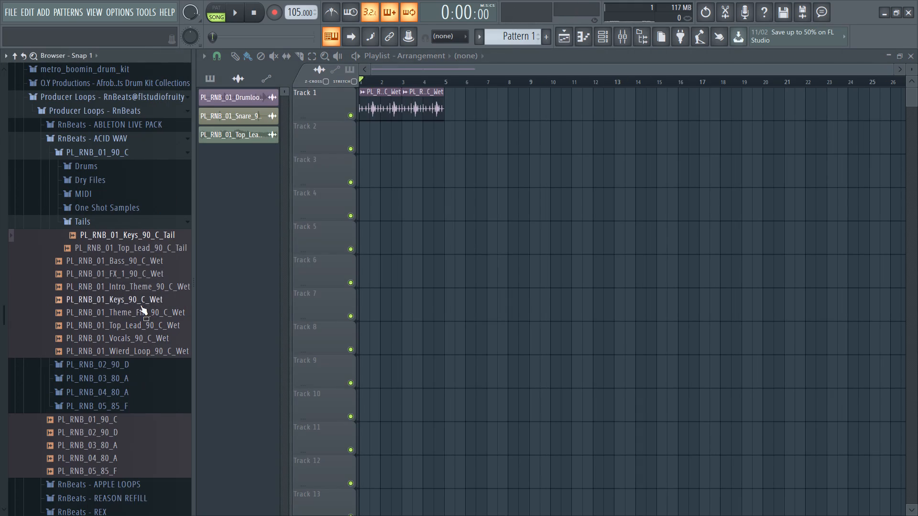
Preview the PL_RNB_01_Hi_hat_1_90_C sample in the One Shot Samples folder, and close that folder.
scroll(141, 307, "up", 1)
left_click(127, 288)
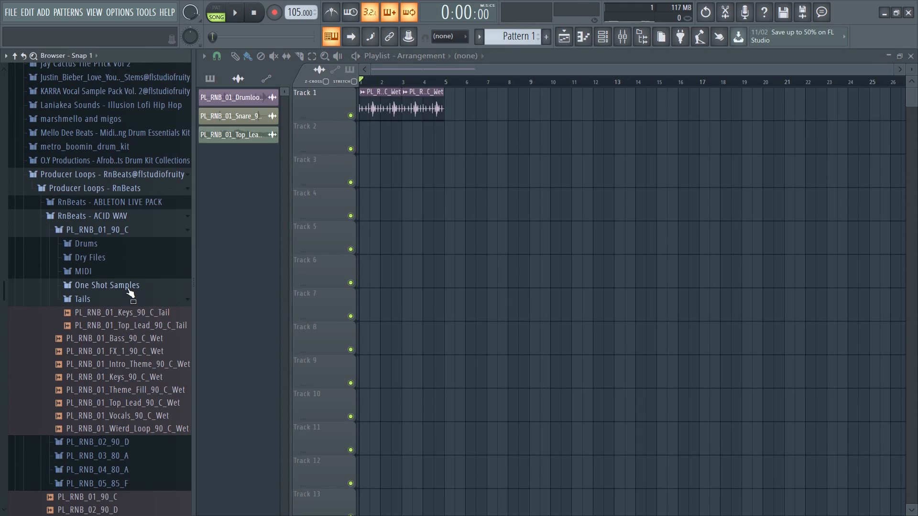
left_click(127, 304)
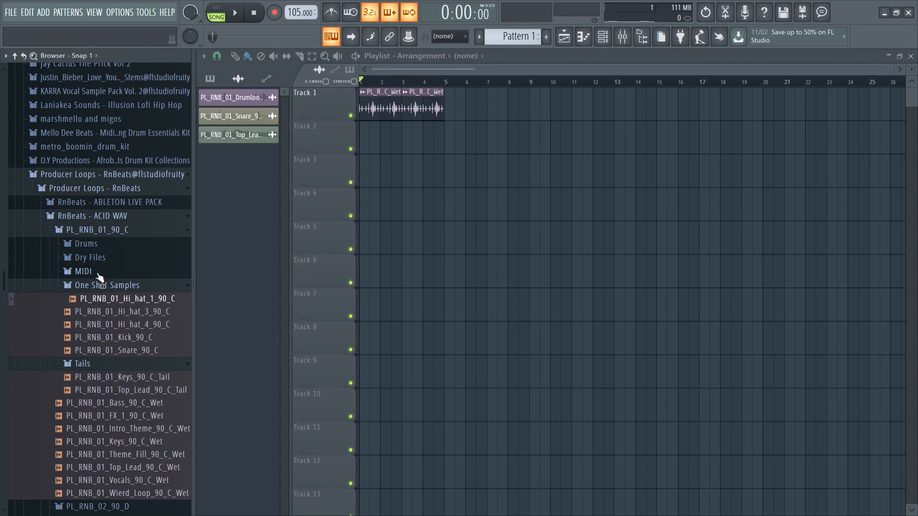
left_click(98, 283)
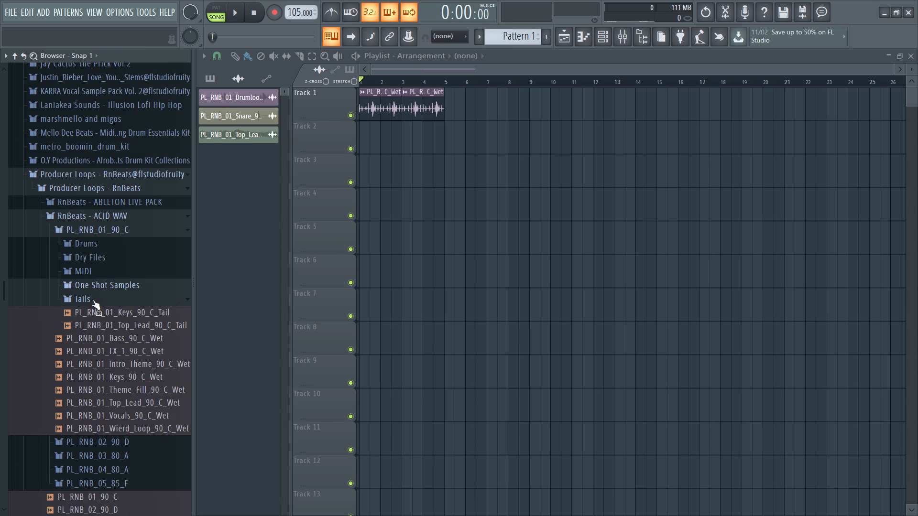
Add the PL_RNB_01_Bass_90_C_Wet loop to Track 2 at bar 1 and play the arrangement.
left_click(93, 300)
left_click(87, 312)
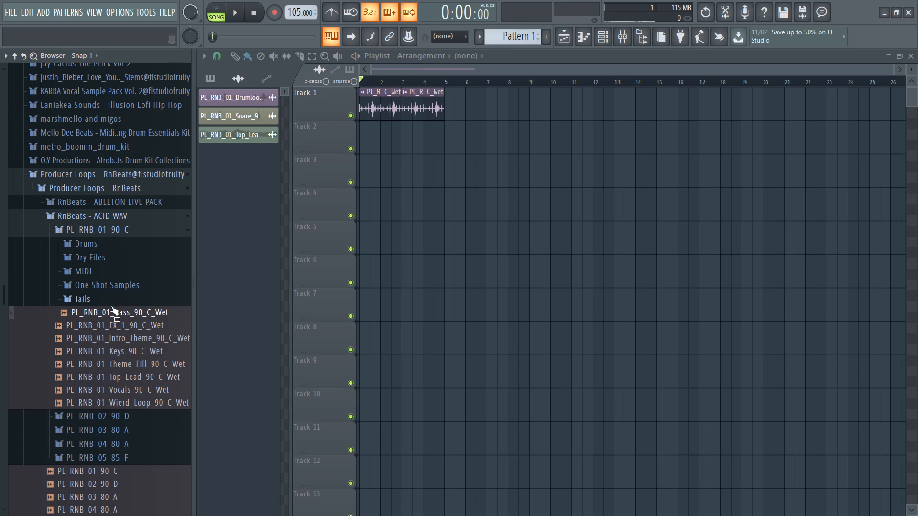
left_click_drag(109, 312, 217, 161)
left_click_drag(244, 178, 73, 128)
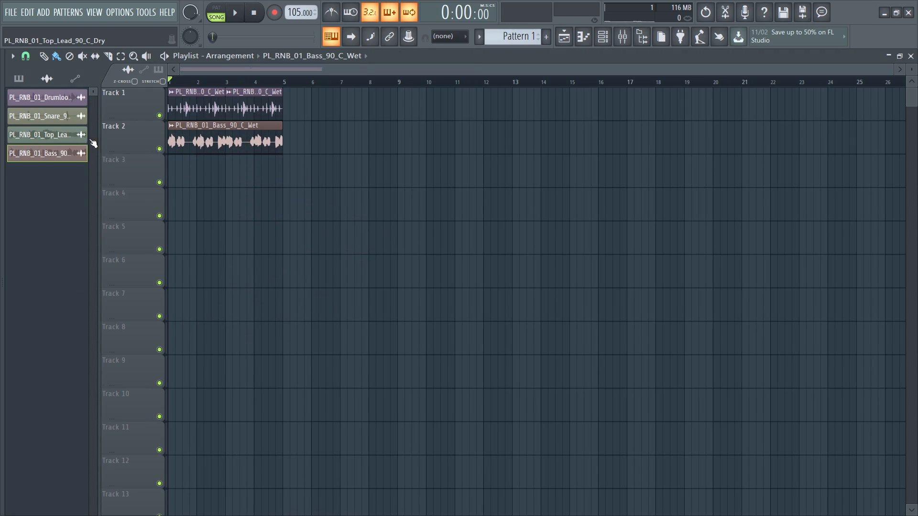
key("space")
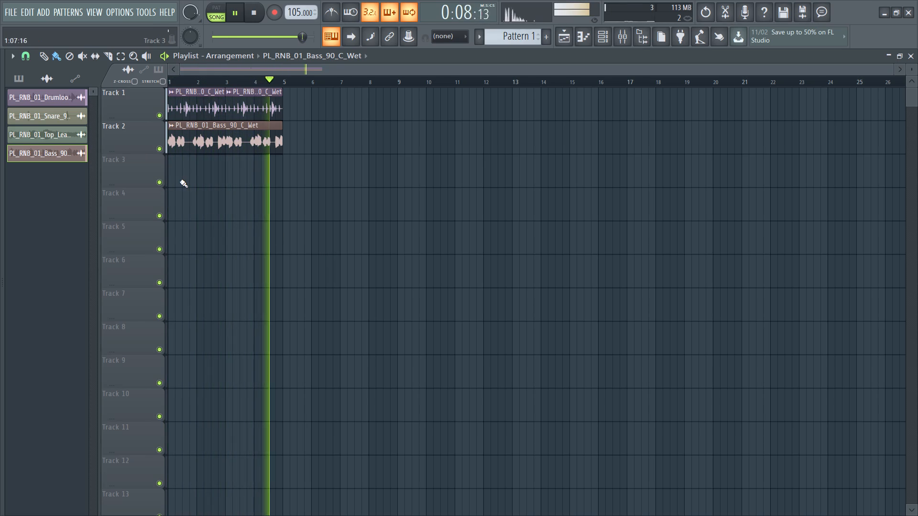
Duplicate the drum loop clips on Track 1 and the bass clip on Track 2 to start at bar 5, and restart playback.
left_click_drag(177, 174, 277, 103, "ctrl")
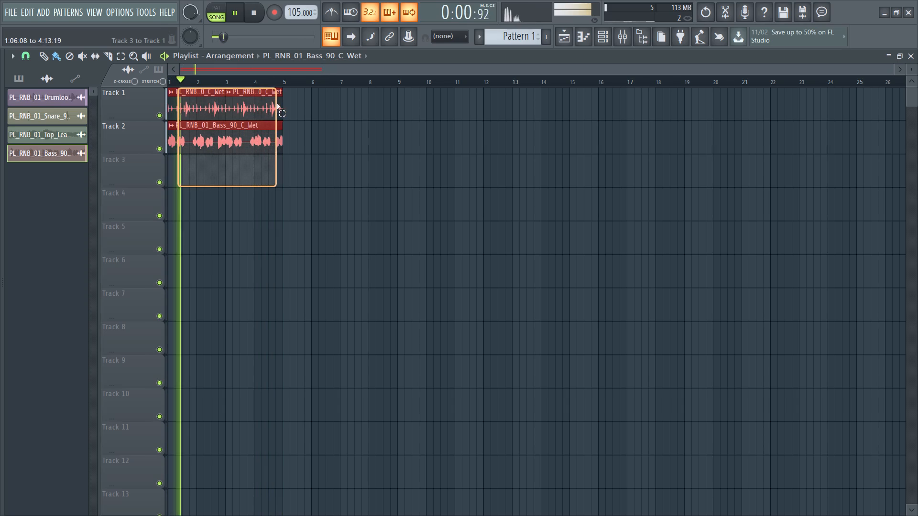
left_click_drag(277, 103, 277, 103, "ctrl")
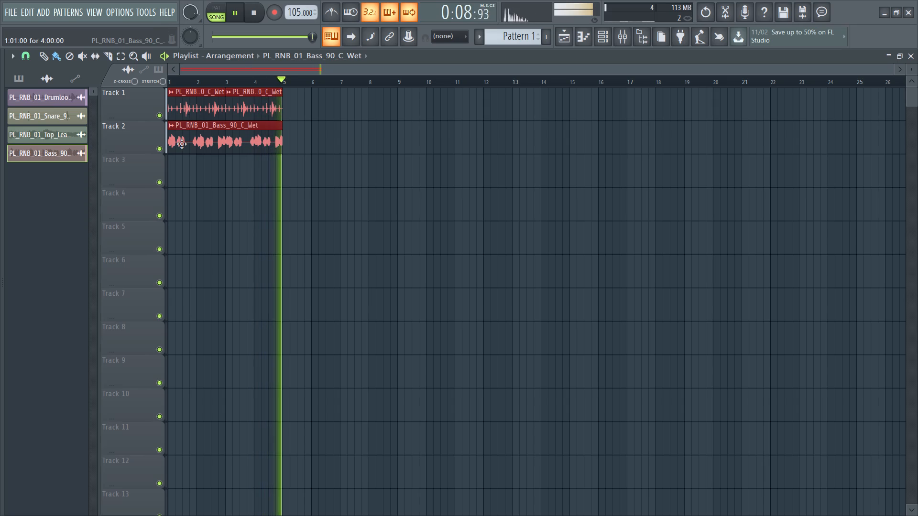
left_click_drag(182, 144, 302, 161, "shift")
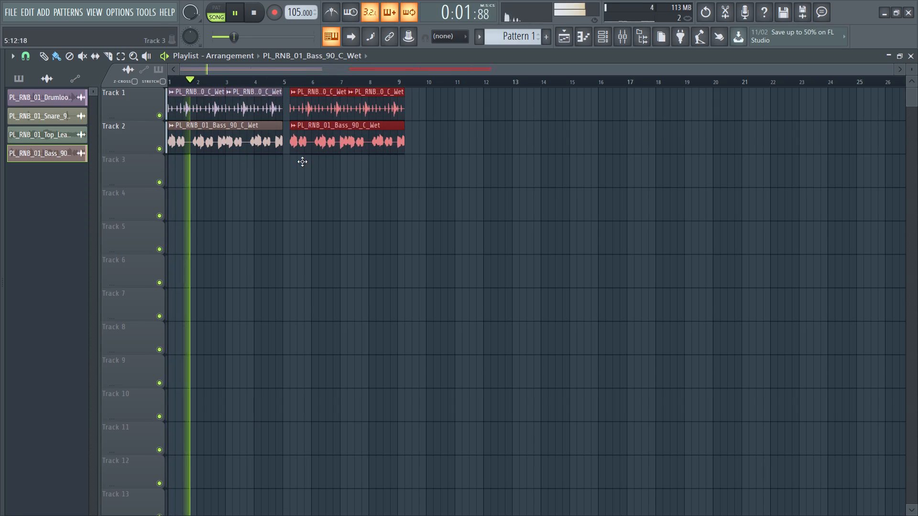
left_click_drag(302, 161, 299, 161, "shift")
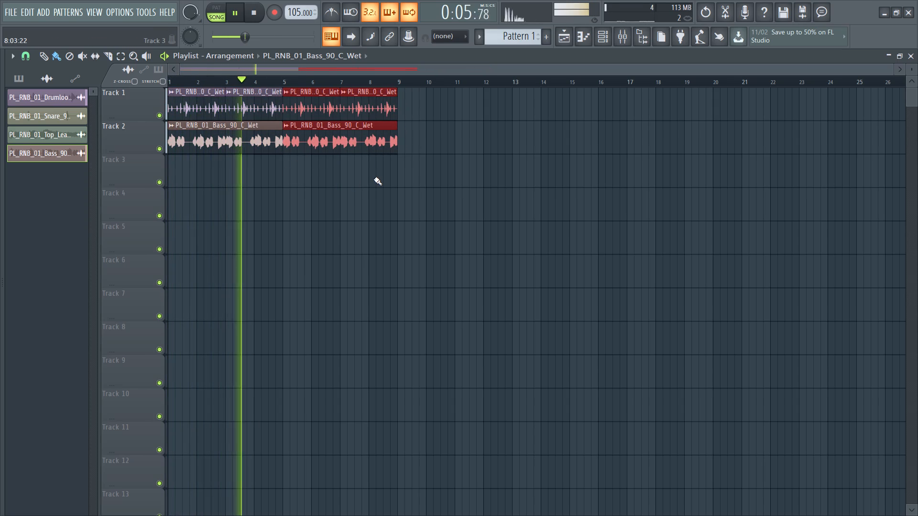
key("space")
key("space")
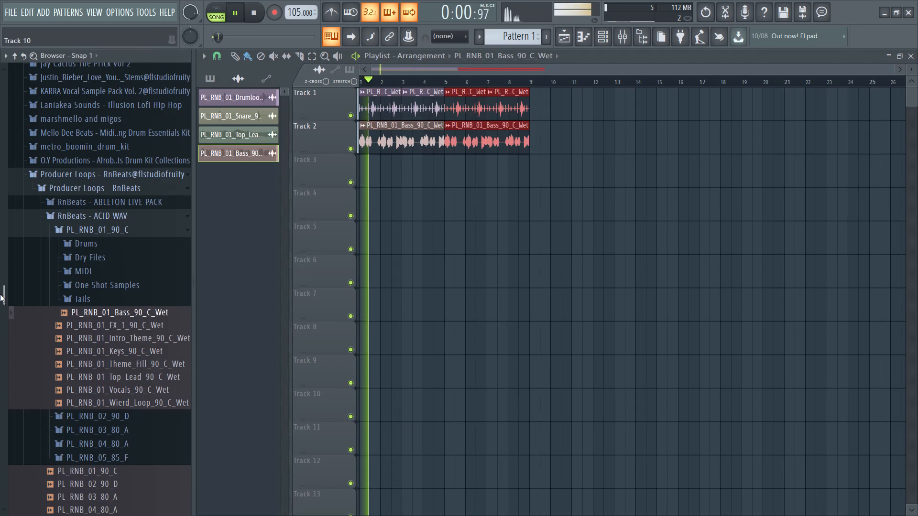
Look through the Tails, PL_RNB_02_90_D and UK drill sample folders in the browser for more sounds.
left_click(81, 297)
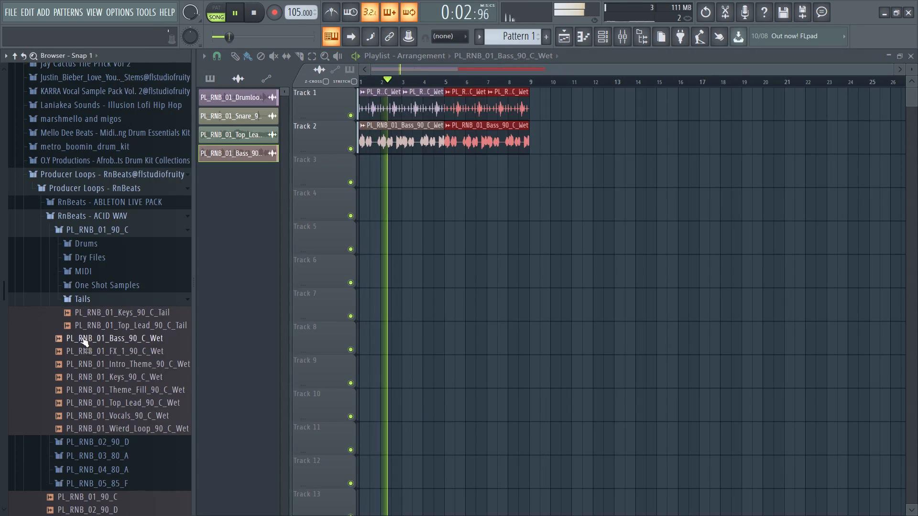
left_click(87, 301)
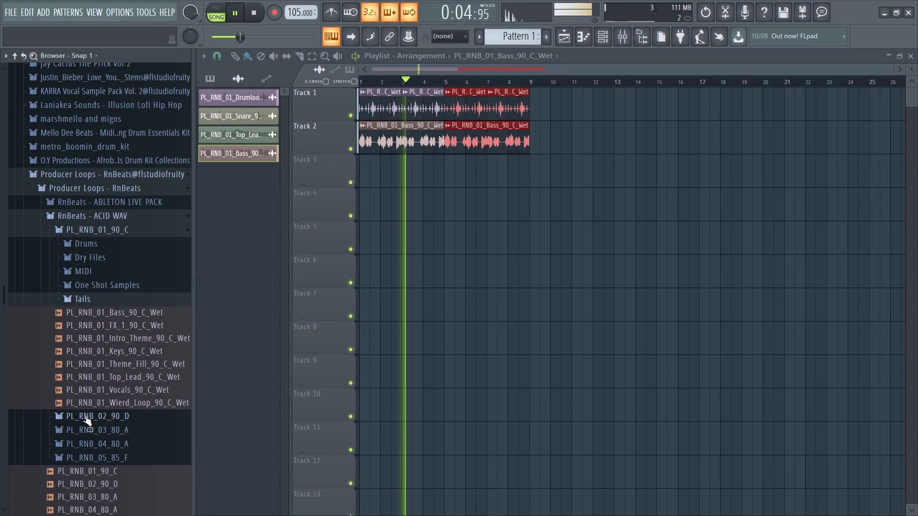
left_click(84, 416)
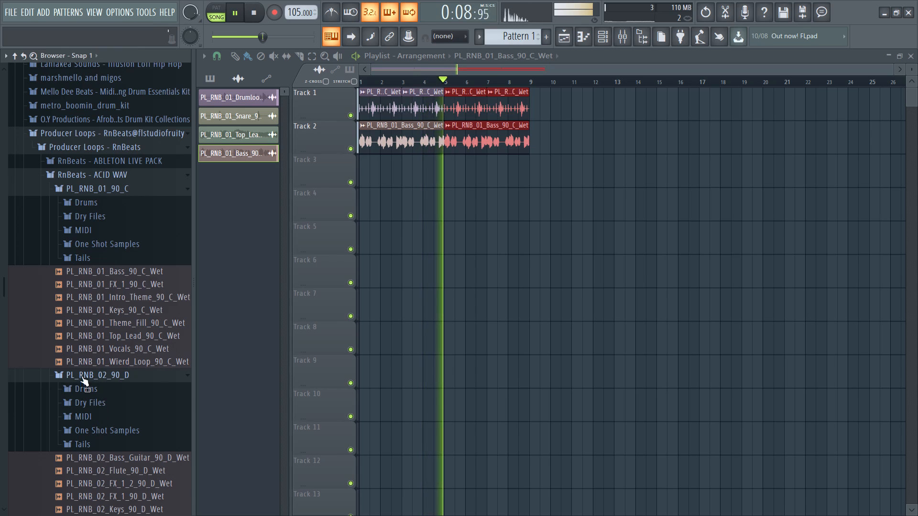
left_click(52, 130)
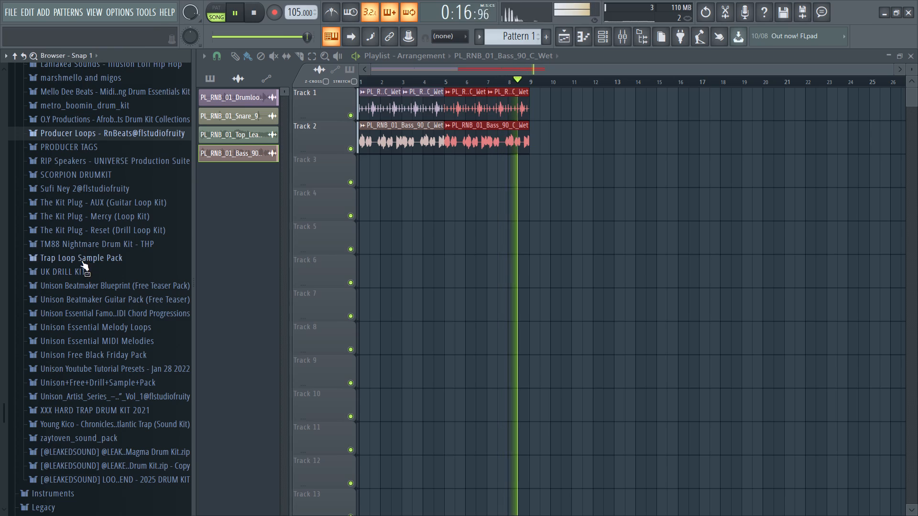
left_click(77, 275)
scroll(77, 274, "down", 5)
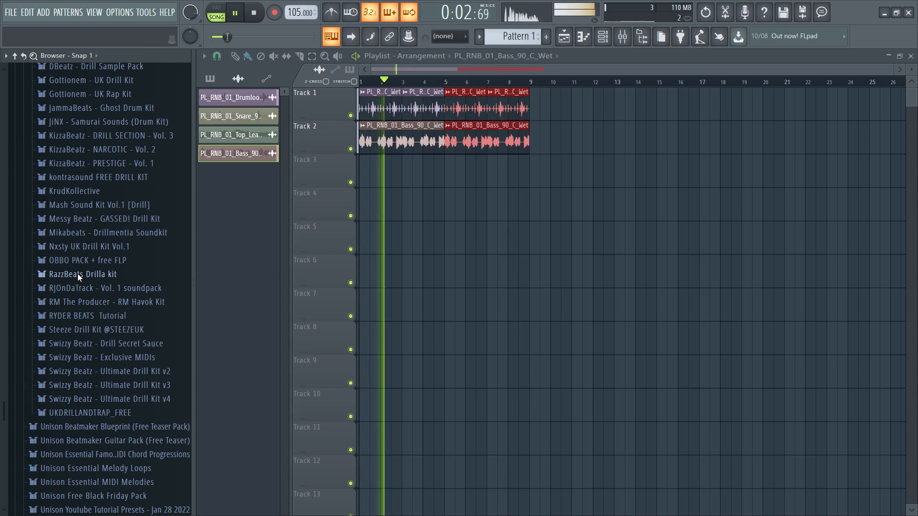
scroll(77, 274, "down", 3)
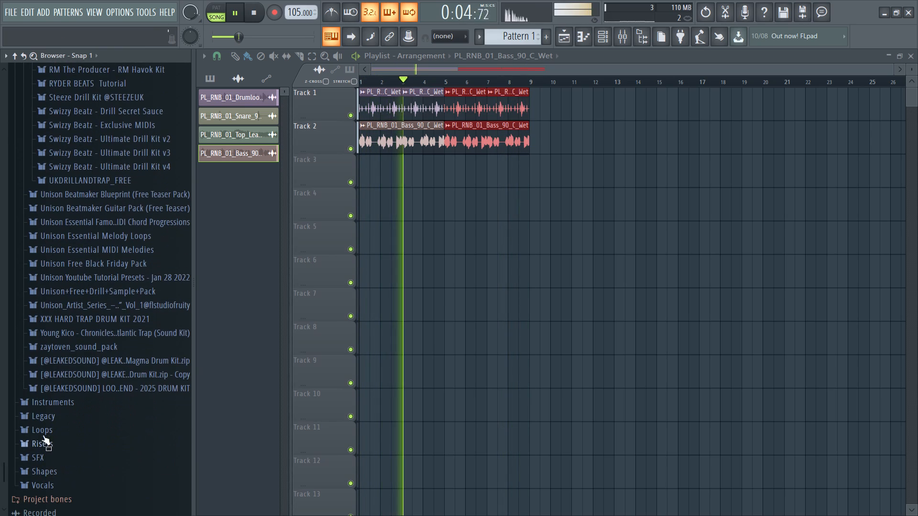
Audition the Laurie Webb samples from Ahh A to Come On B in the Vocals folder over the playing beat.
left_click(41, 483)
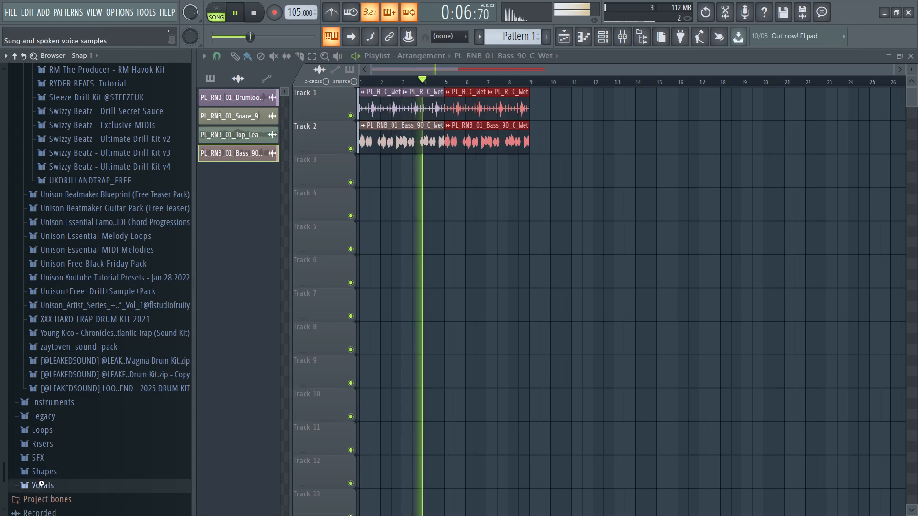
scroll(47, 411, "down", 3)
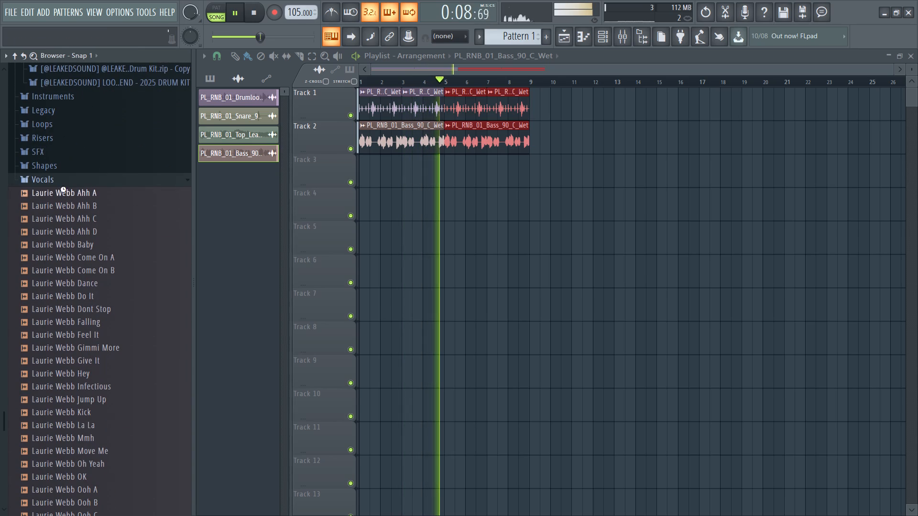
left_click(63, 189)
left_click(70, 204)
left_click(72, 218)
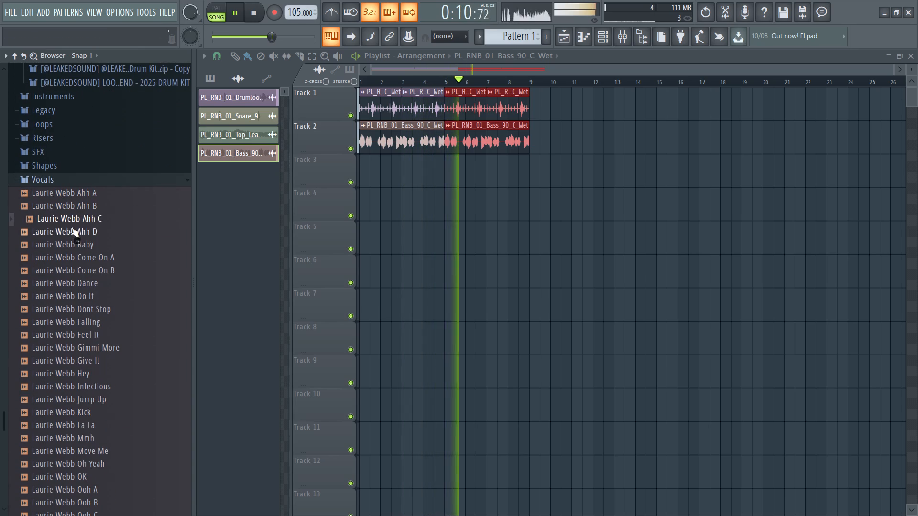
left_click(70, 230)
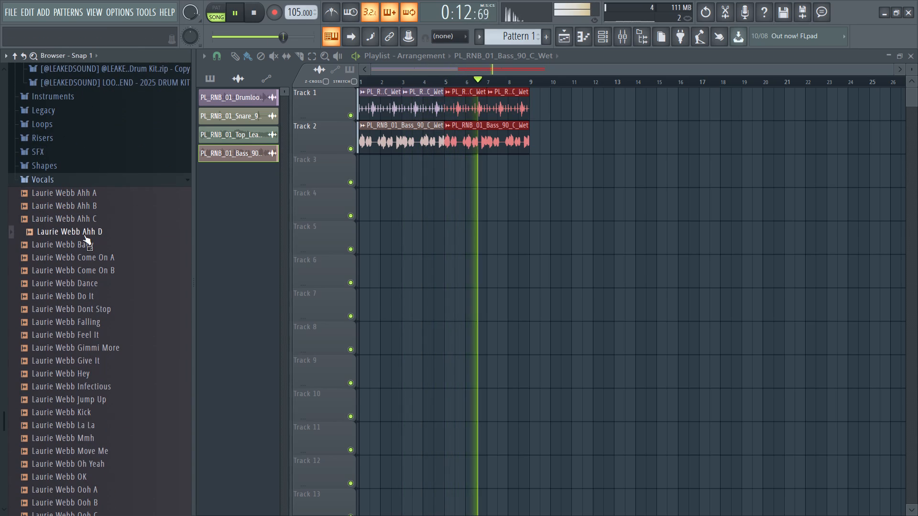
left_click(84, 235)
left_click(80, 251)
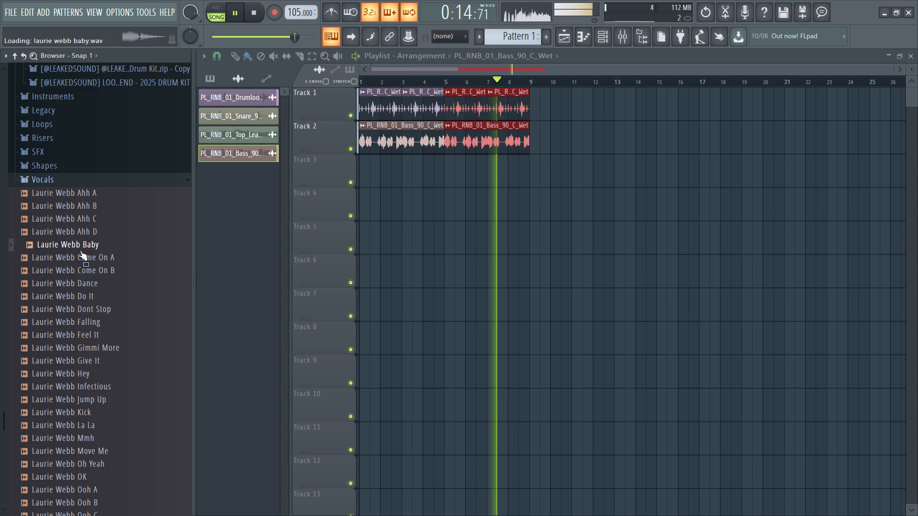
left_click(78, 258)
left_click(78, 270)
Audition VOC samples in the Vocals folder over the playing beat, including VOC Baby, Jack It, Thats Right and Un Me.
scroll(77, 265, "down", 4)
left_click(77, 262)
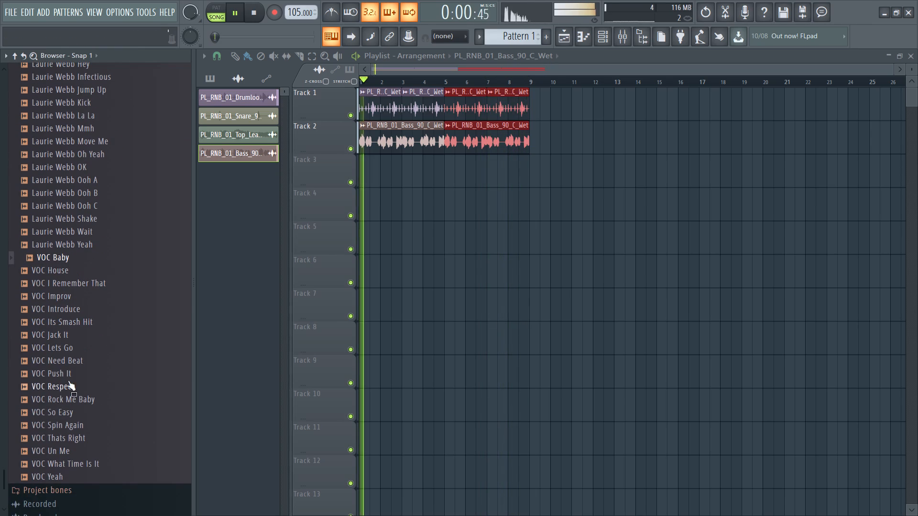
left_click(72, 336)
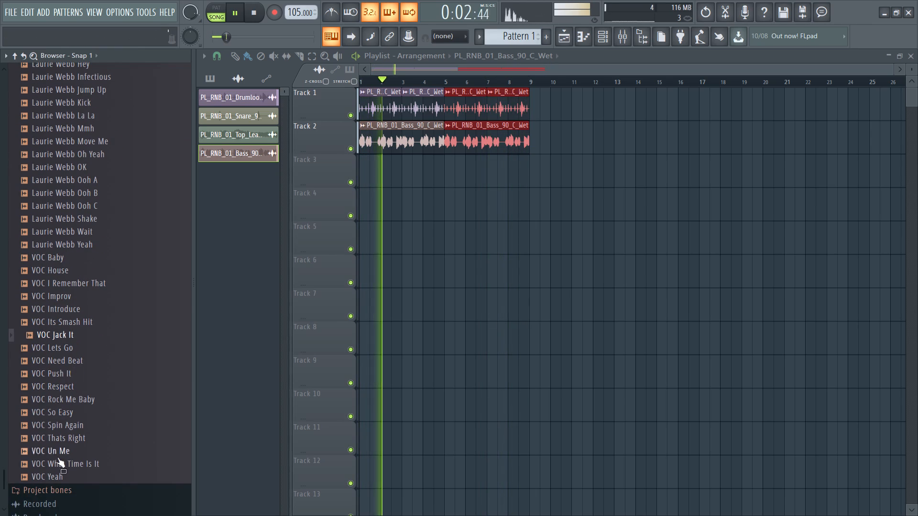
left_click(56, 472)
left_click(58, 462)
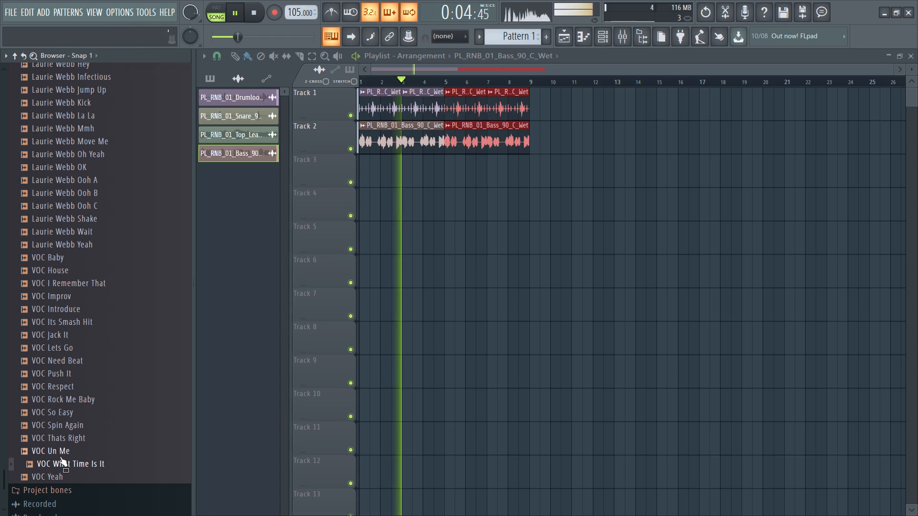
left_click(60, 452)
left_click(62, 438)
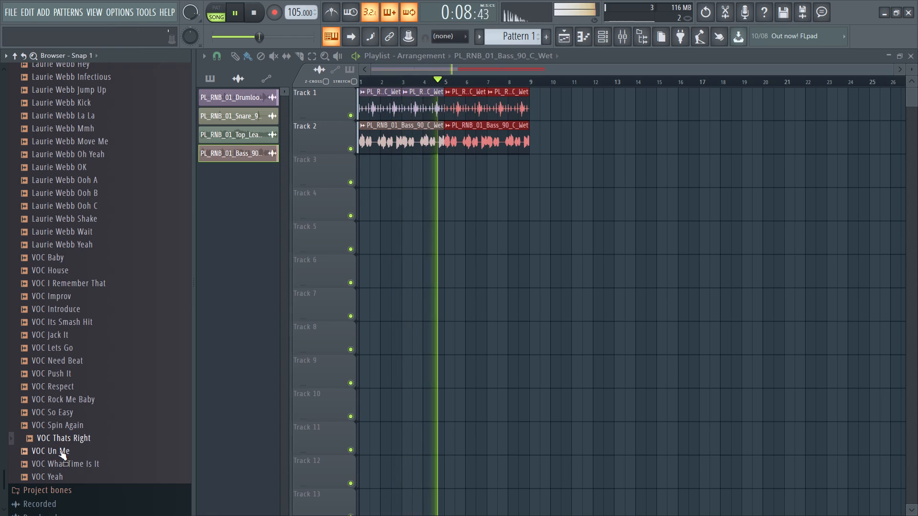
left_click(59, 450)
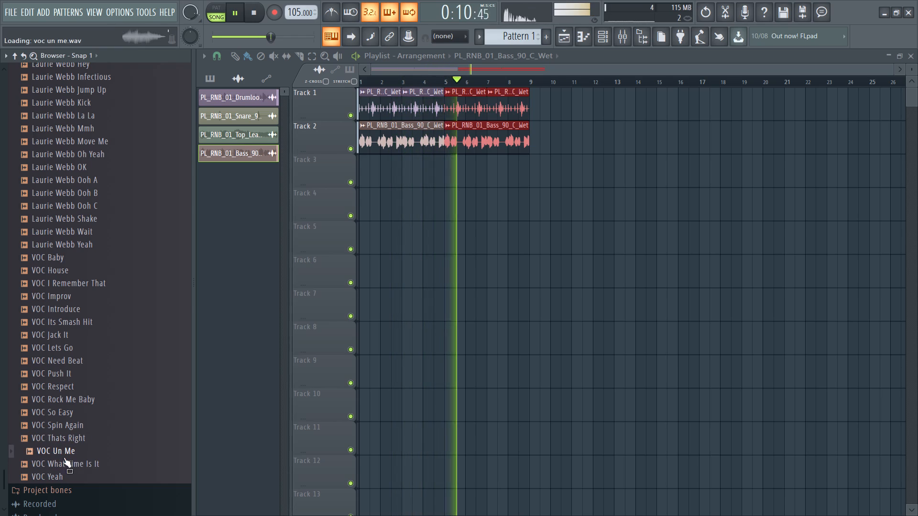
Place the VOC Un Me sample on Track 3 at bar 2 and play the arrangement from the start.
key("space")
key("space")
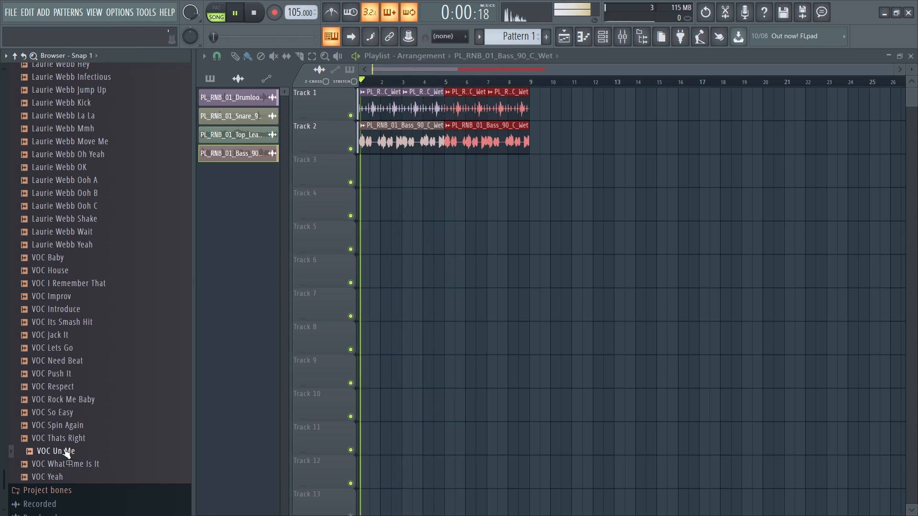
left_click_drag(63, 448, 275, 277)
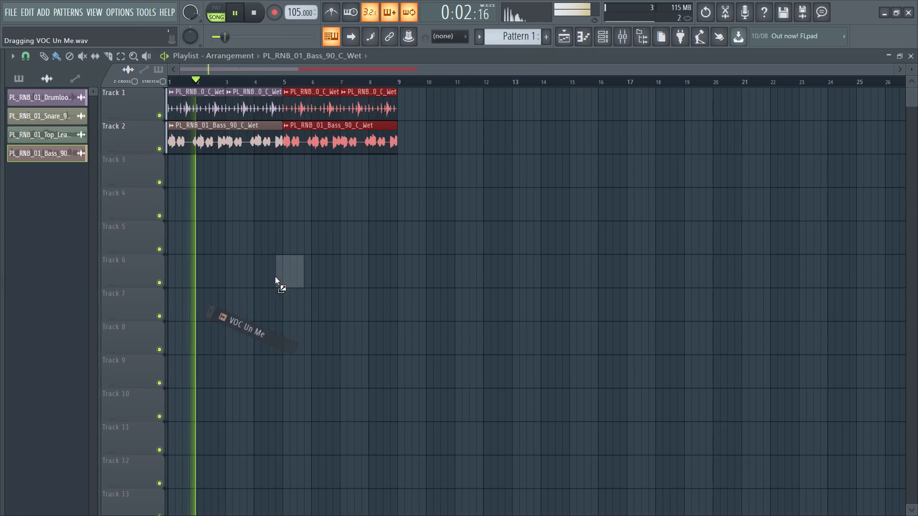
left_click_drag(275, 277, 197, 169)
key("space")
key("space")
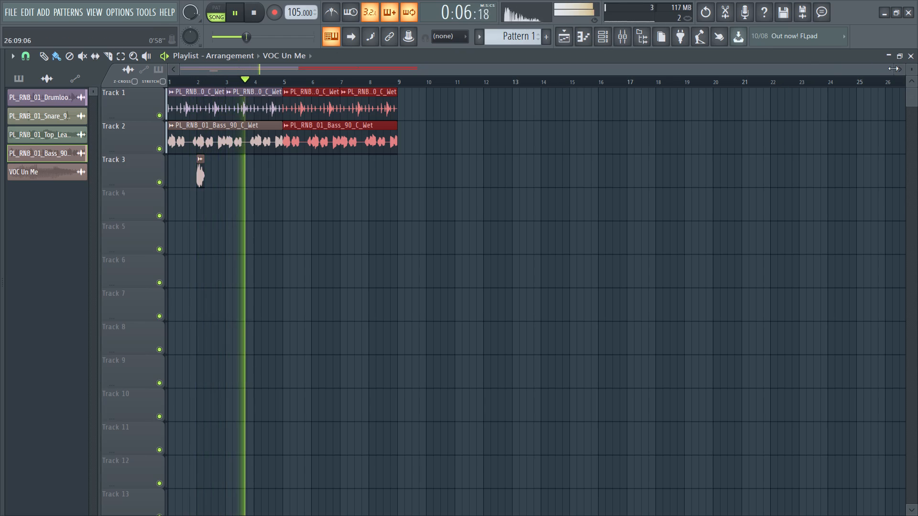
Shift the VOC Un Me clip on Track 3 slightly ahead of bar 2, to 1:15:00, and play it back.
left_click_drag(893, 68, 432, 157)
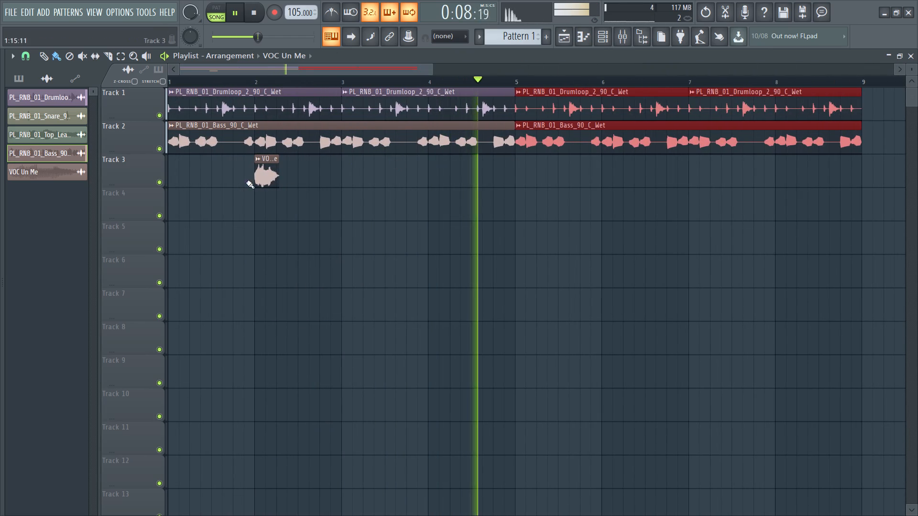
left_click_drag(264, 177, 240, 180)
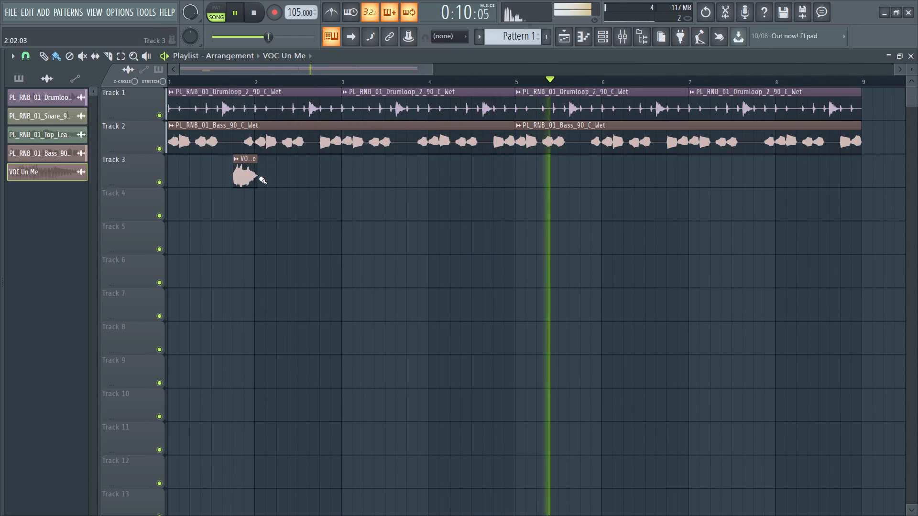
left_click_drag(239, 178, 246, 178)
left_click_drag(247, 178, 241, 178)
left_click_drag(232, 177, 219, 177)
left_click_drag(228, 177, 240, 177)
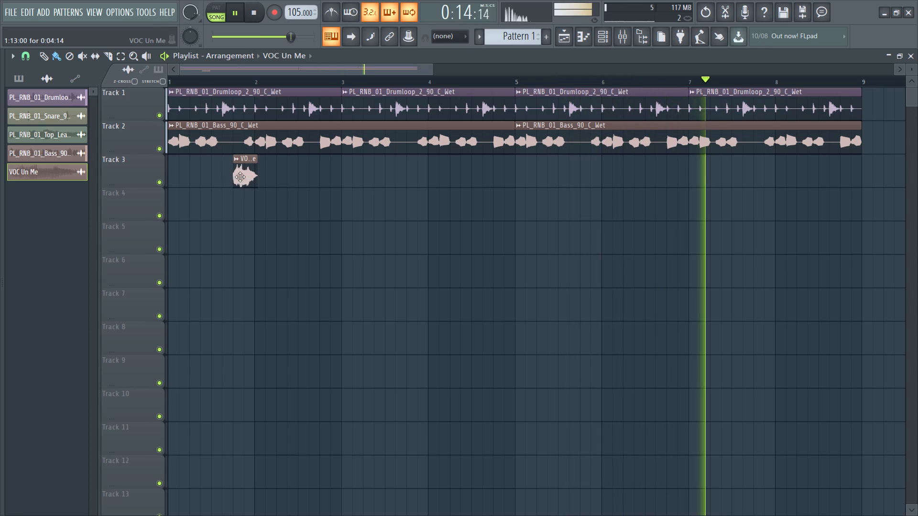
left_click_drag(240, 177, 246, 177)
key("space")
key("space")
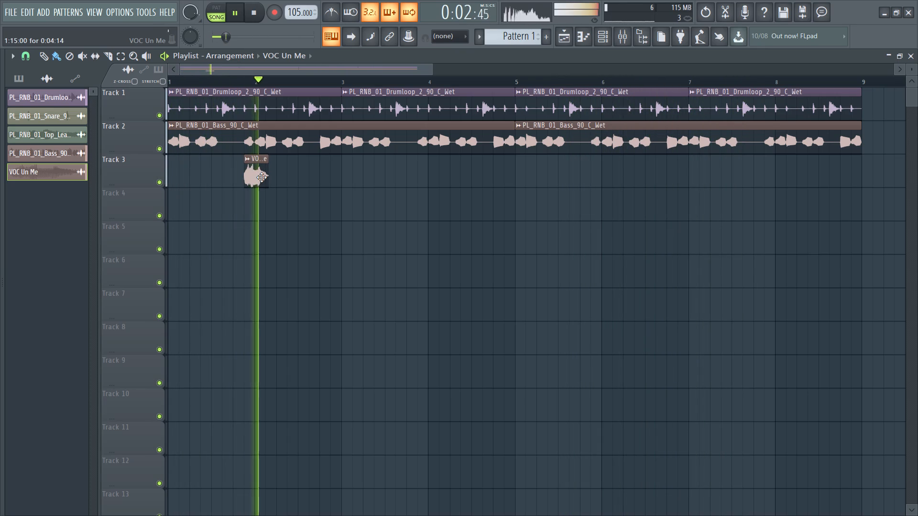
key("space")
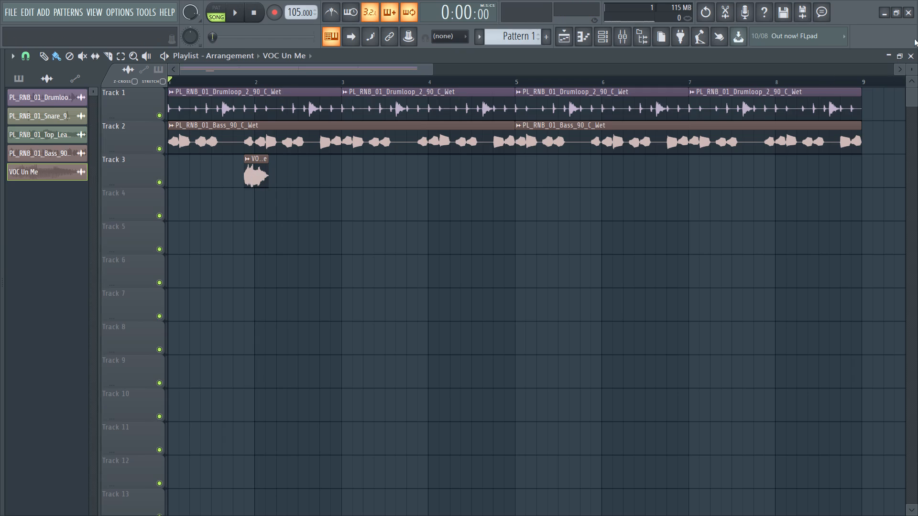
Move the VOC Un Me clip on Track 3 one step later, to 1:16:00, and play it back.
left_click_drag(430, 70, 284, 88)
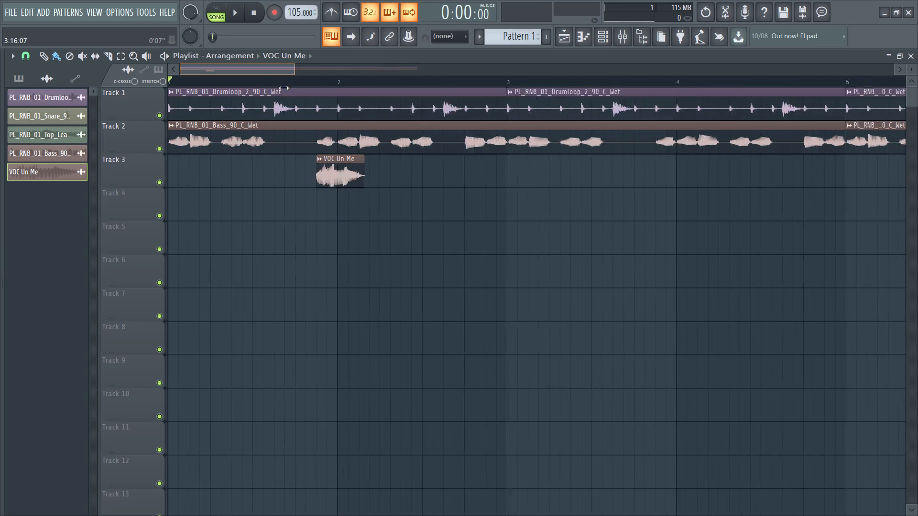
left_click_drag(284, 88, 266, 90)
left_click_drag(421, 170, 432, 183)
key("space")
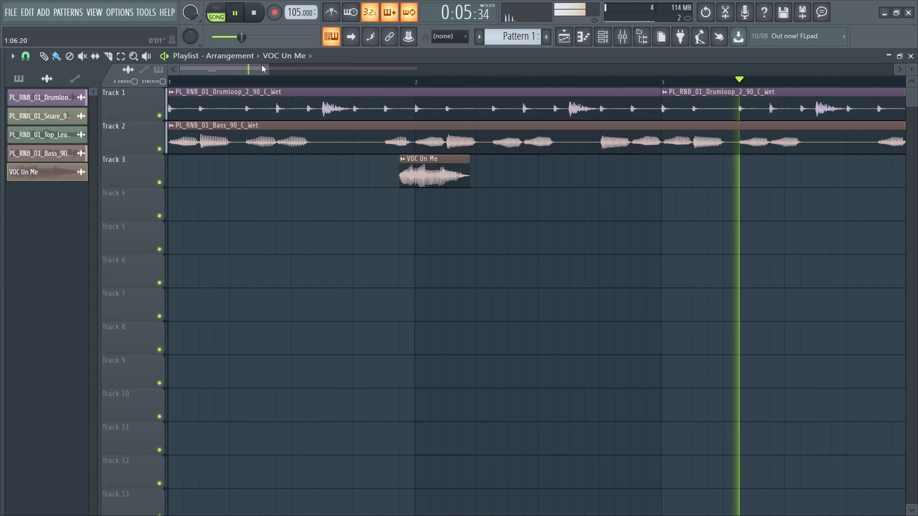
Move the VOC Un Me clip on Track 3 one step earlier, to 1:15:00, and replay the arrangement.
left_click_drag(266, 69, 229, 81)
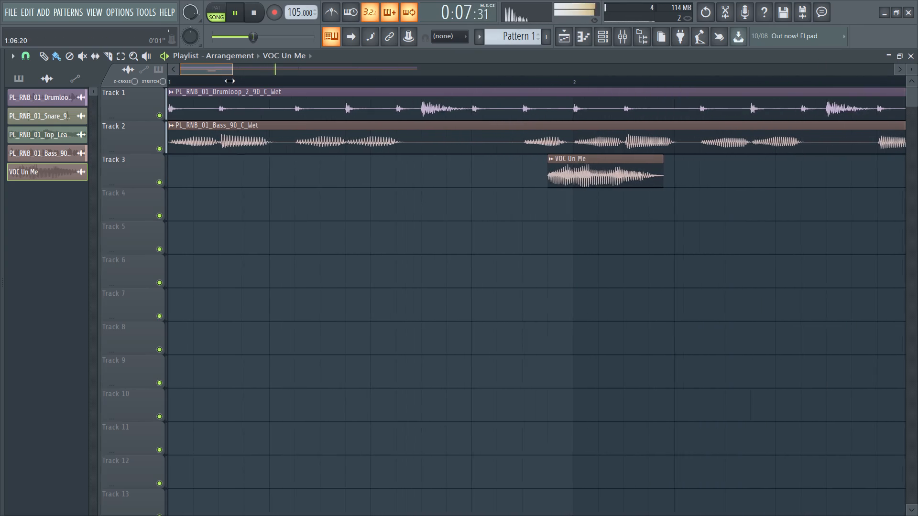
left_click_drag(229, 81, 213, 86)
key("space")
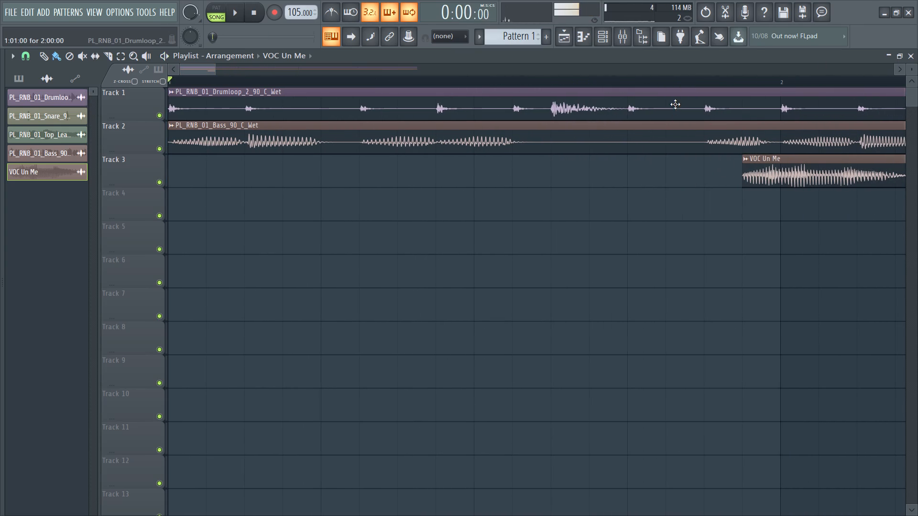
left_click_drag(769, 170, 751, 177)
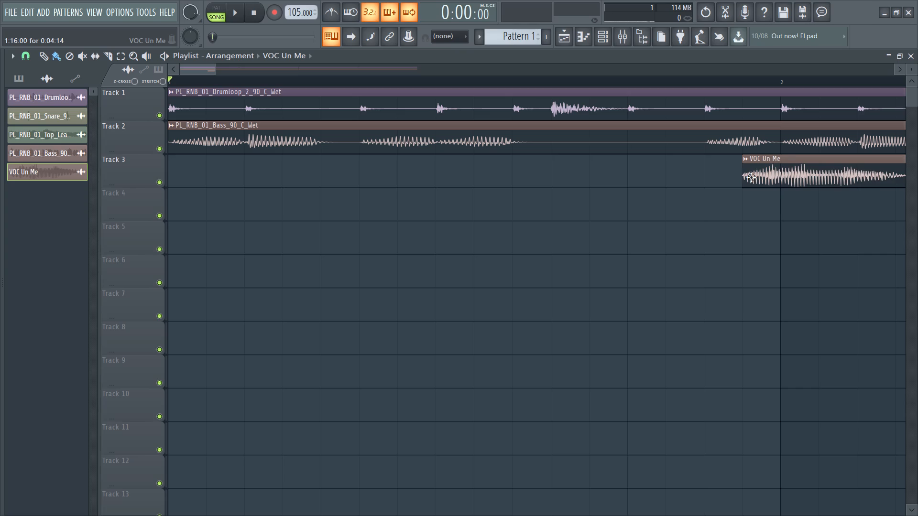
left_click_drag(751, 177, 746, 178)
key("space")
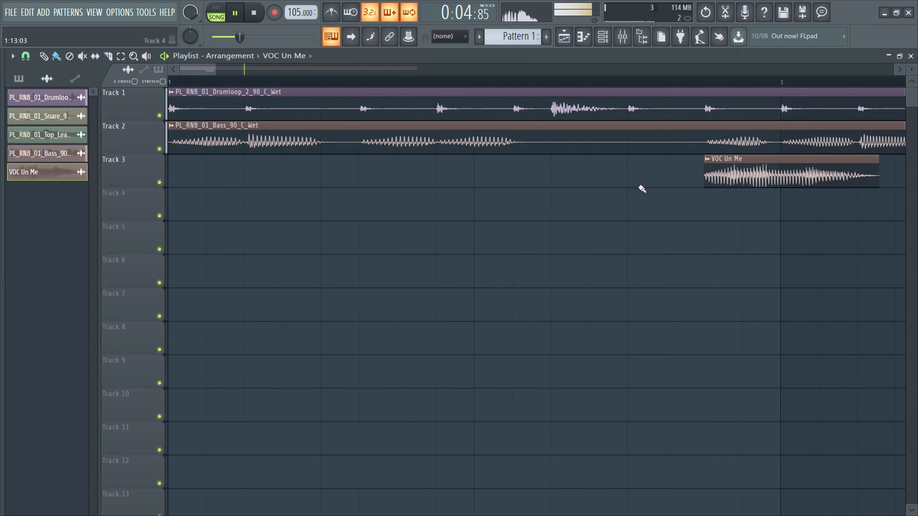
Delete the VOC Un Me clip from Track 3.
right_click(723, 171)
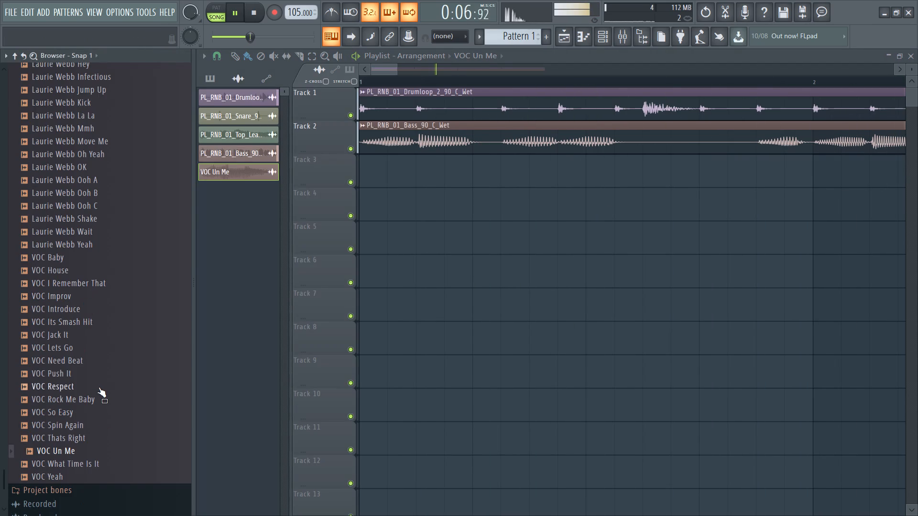
Audition VOC Lets Go and VOC Jack It over the beat, and close the Vocals folder.
scroll(99, 387, "down", 3)
scroll(98, 355, "up", 1)
left_click(69, 356)
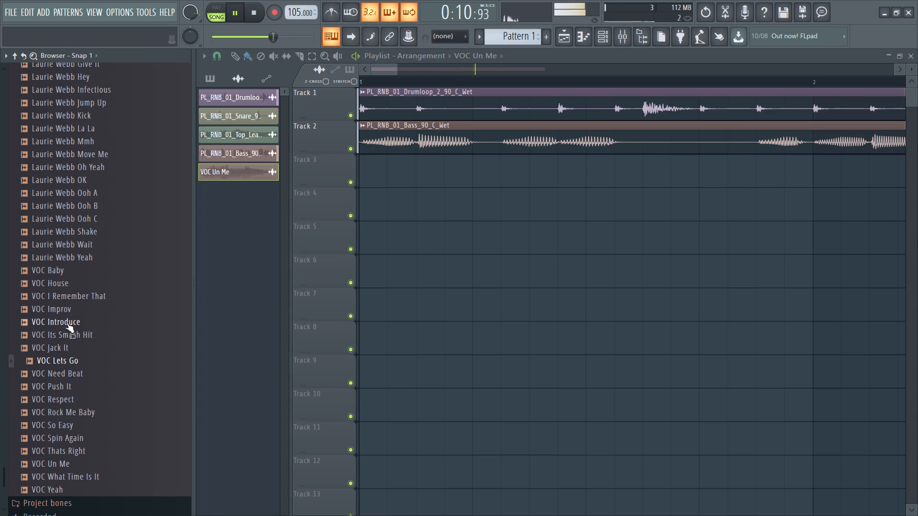
left_click(53, 348)
scroll(59, 316, "up", 4)
left_click(43, 193)
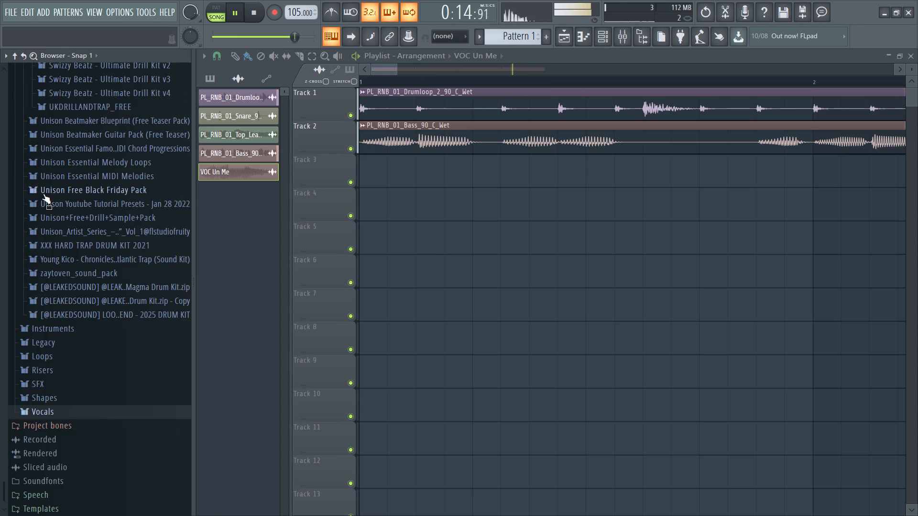
Audition samples in the HQ subfolder of Shapes, including HQ_Ramp and HQ_Saw, and close the subfolder.
left_click(41, 402)
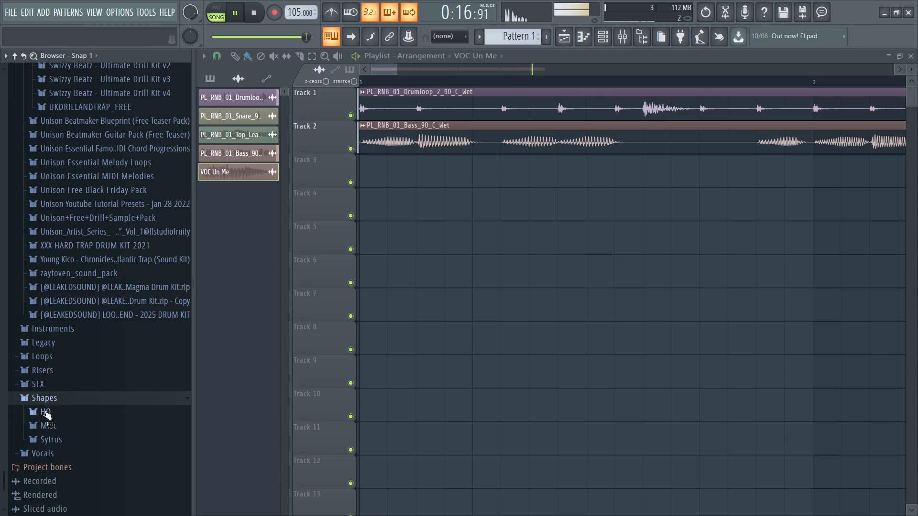
left_click(51, 409)
left_click(50, 426)
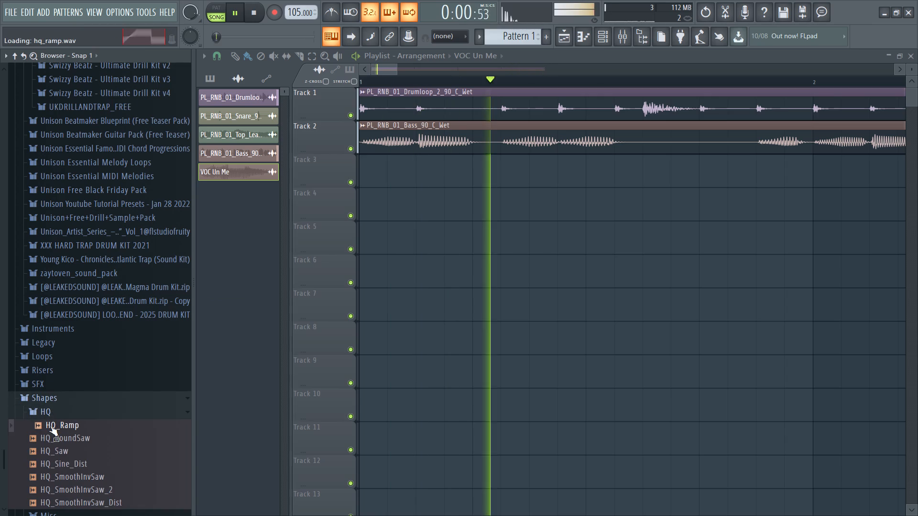
scroll(50, 422, "down", 3)
scroll(49, 412, "up", 1)
left_click(58, 397)
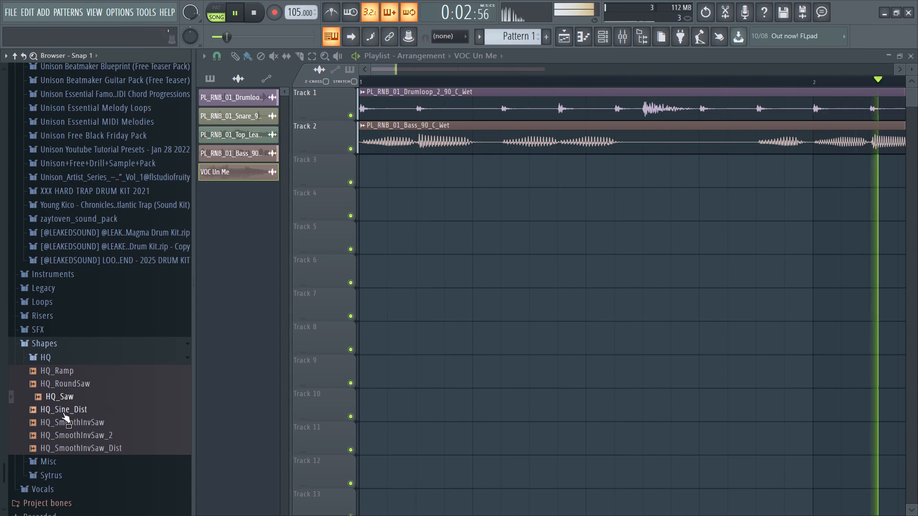
left_click(62, 420)
left_click(60, 441)
left_click(59, 357)
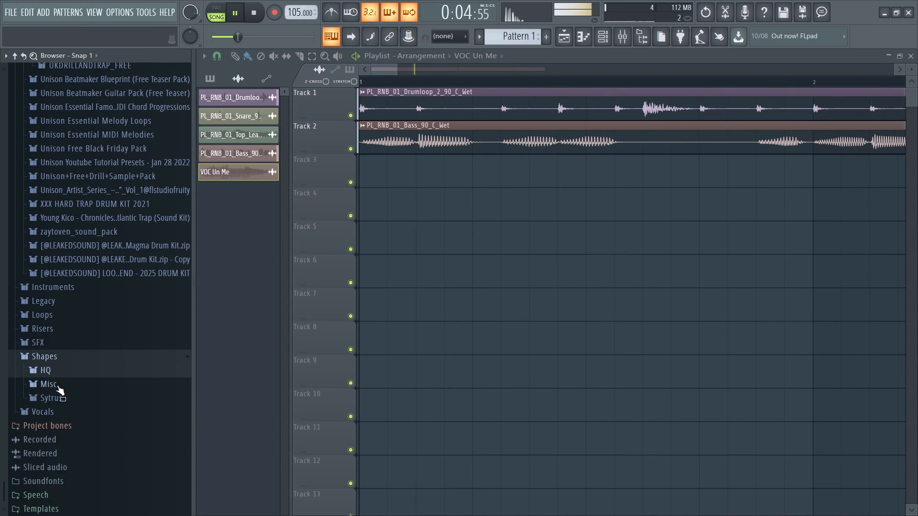
Audition samples in the Misc subfolder of Shapes, including SHP_Additive_2 and SHP_Rough Step_2, and close the Shapes folder.
left_click(56, 388)
left_click(58, 410)
double_click(59, 409)
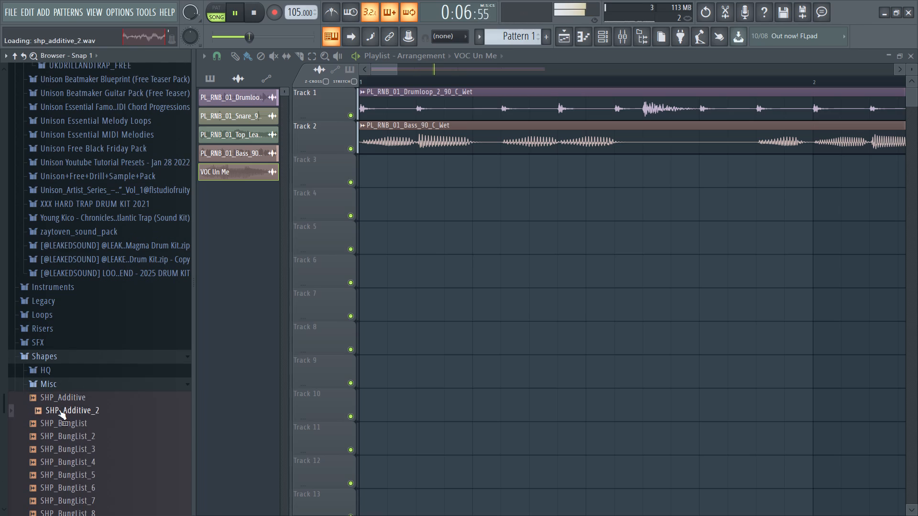
left_click(59, 407)
scroll(58, 407, "down", 4)
left_click(57, 400)
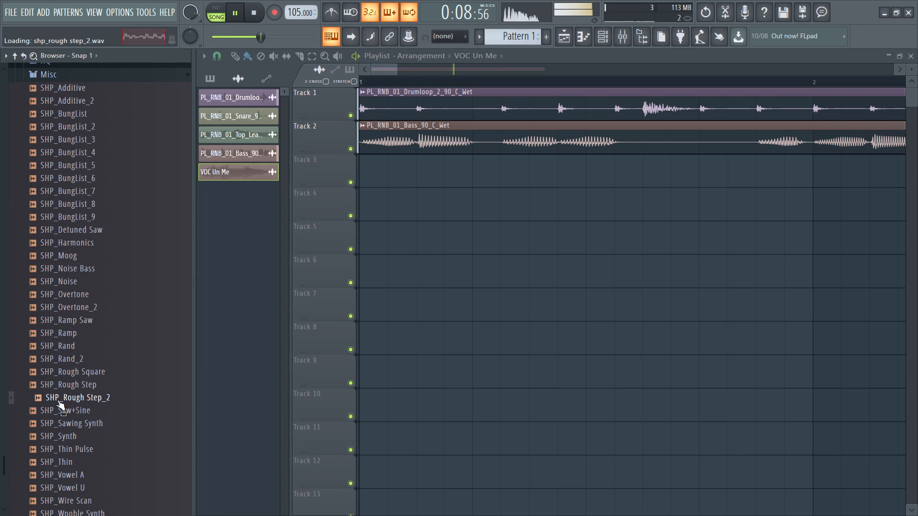
left_click(57, 400)
scroll(57, 400, "down", 3)
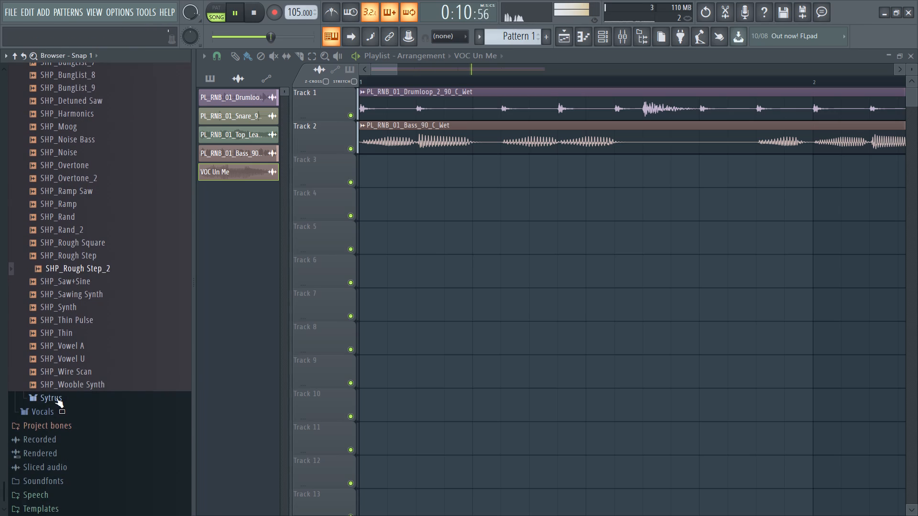
scroll(55, 394, "up", 4)
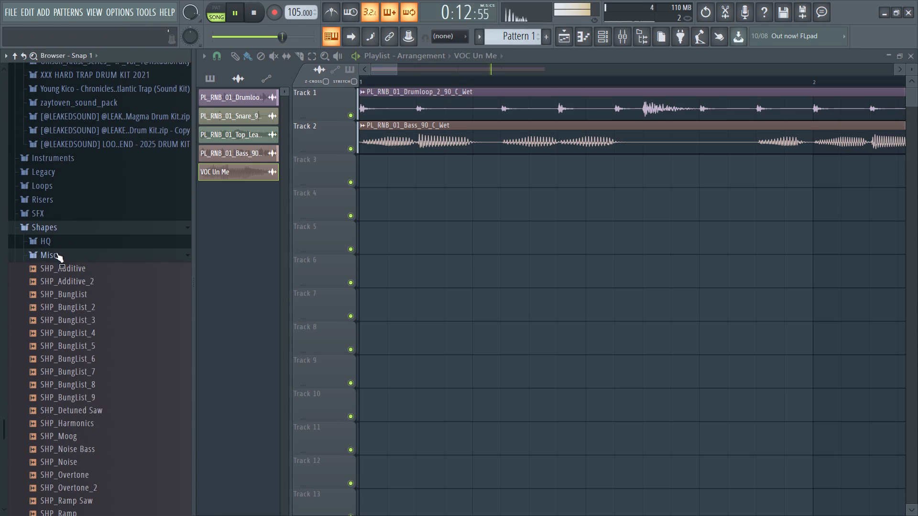
left_click(55, 256)
left_click(42, 356)
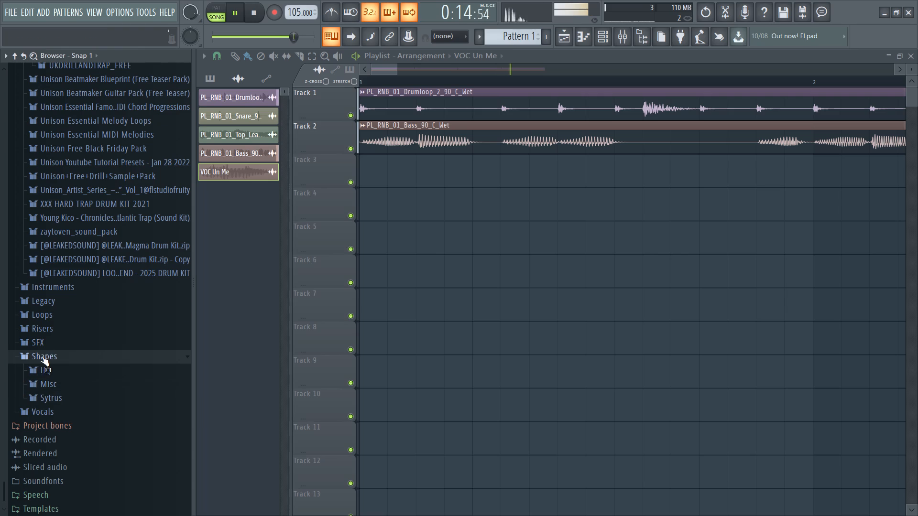
Look through the contents of the SFX folder and close it.
left_click(35, 381)
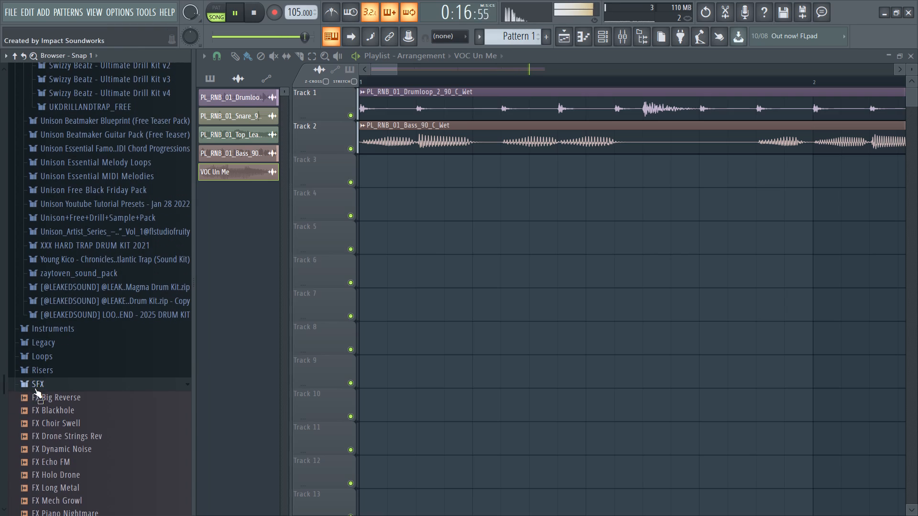
left_click(34, 387)
Open the Risers folder and audition Riser Cymbal, Zipper, Yoyo, Vocal, UFO and Storm over the beat.
left_click(39, 367)
left_click(36, 386)
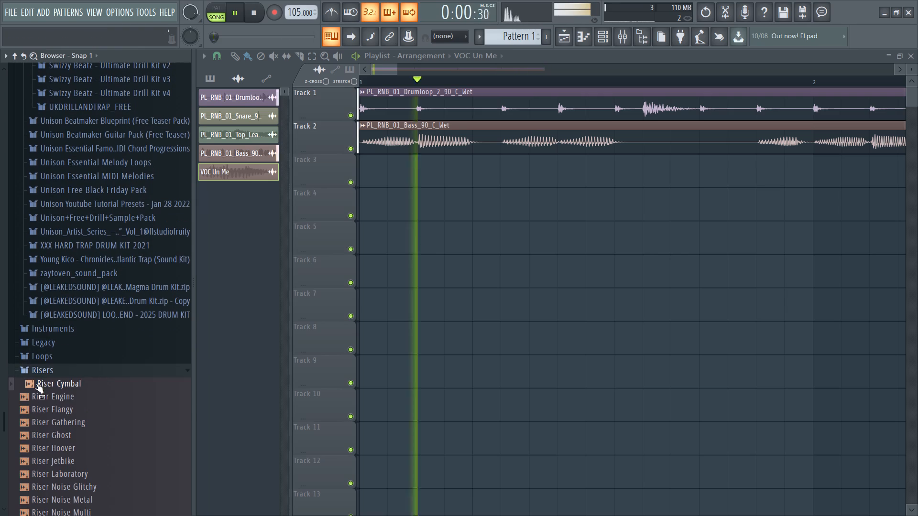
scroll(36, 382, "down", 3)
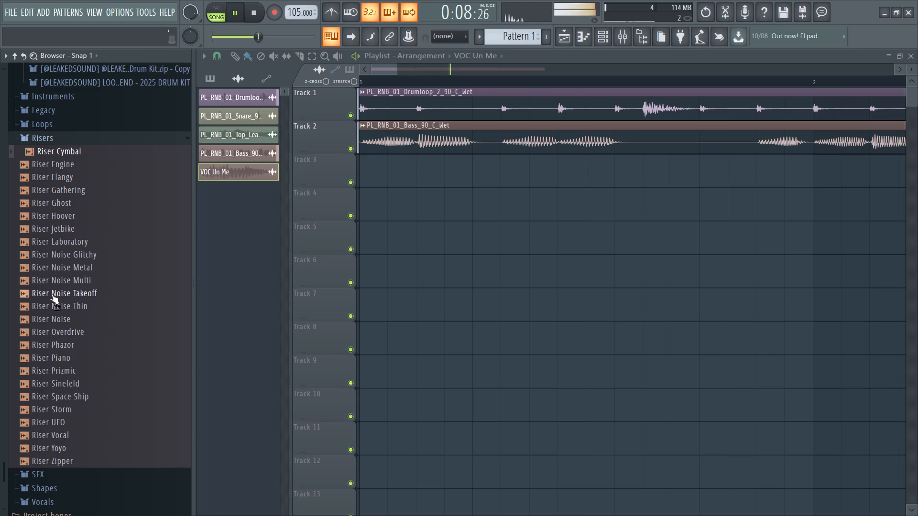
left_click(49, 463)
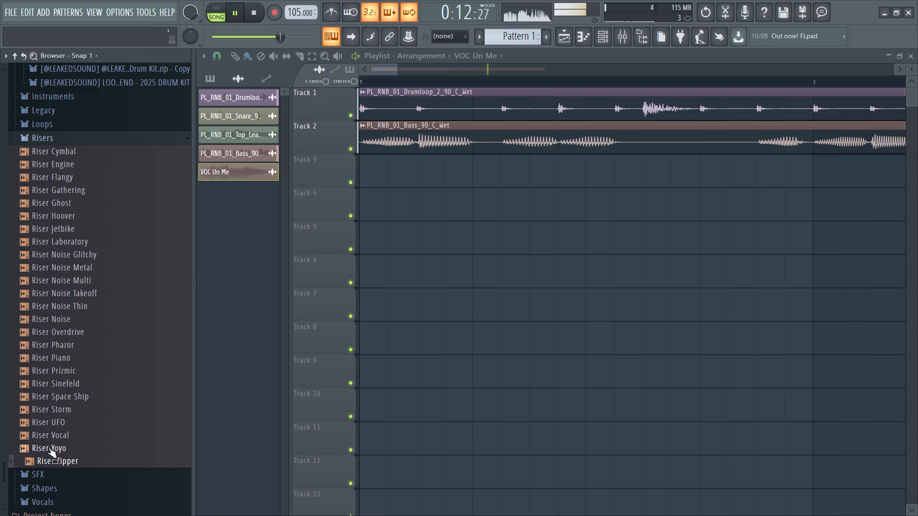
left_click(48, 448)
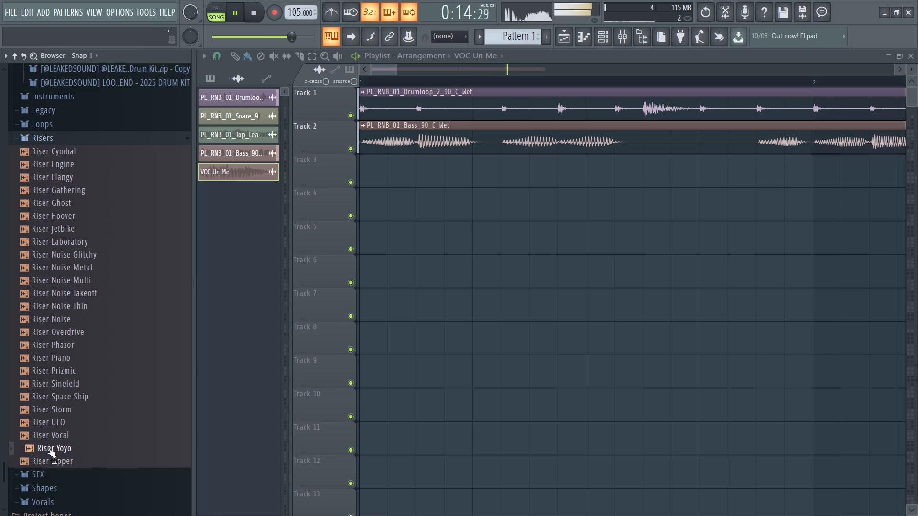
left_click(57, 430)
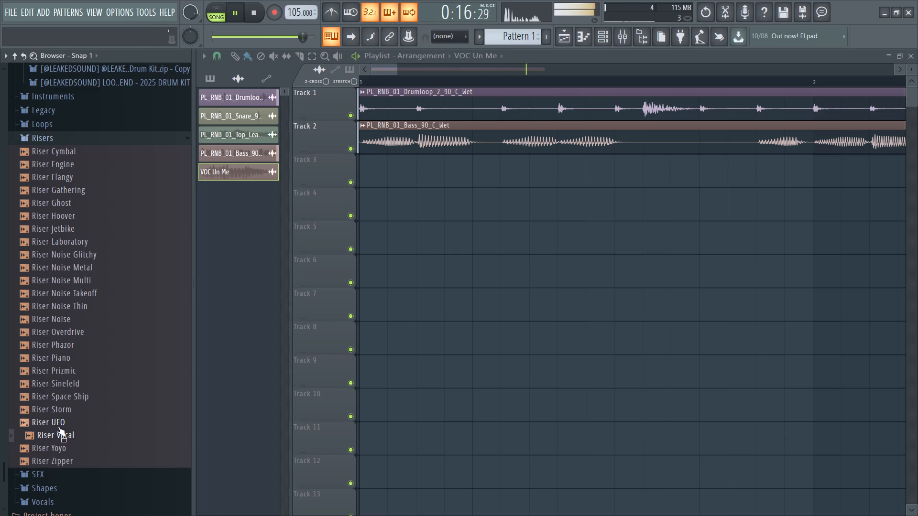
left_click(56, 434)
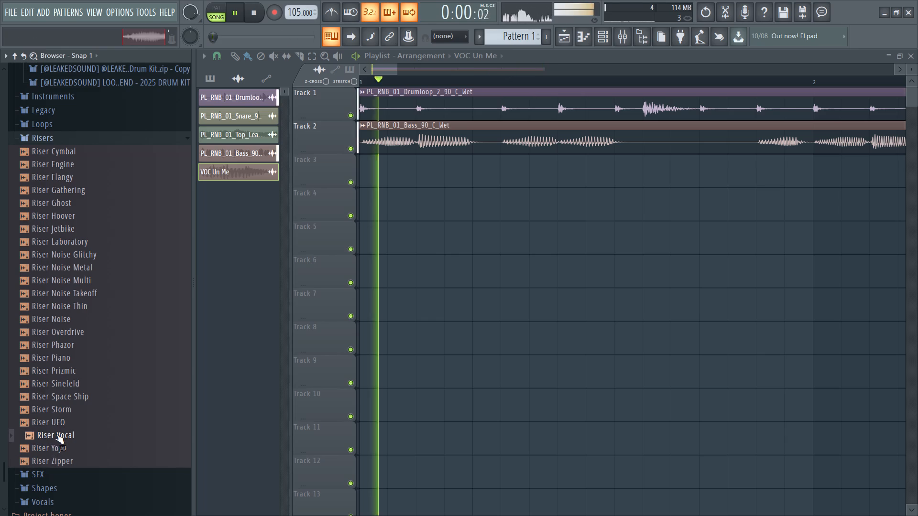
left_click(56, 431)
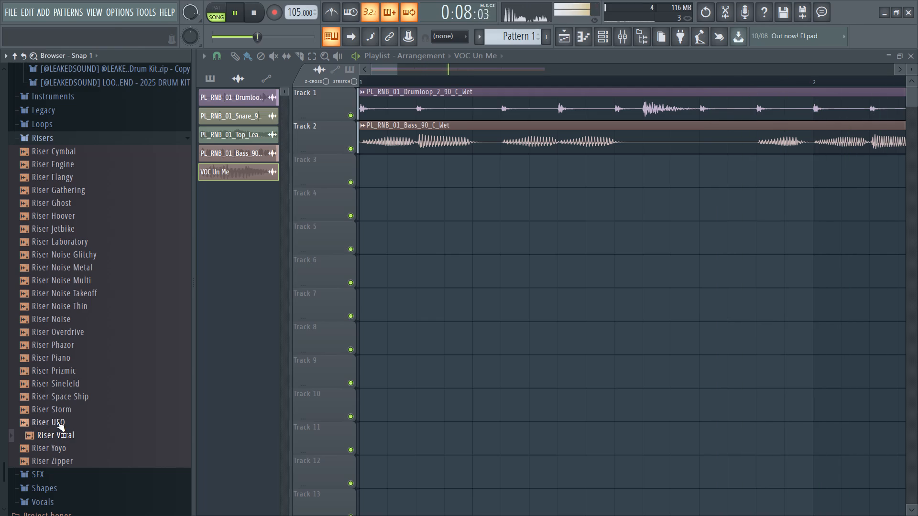
left_click(56, 421)
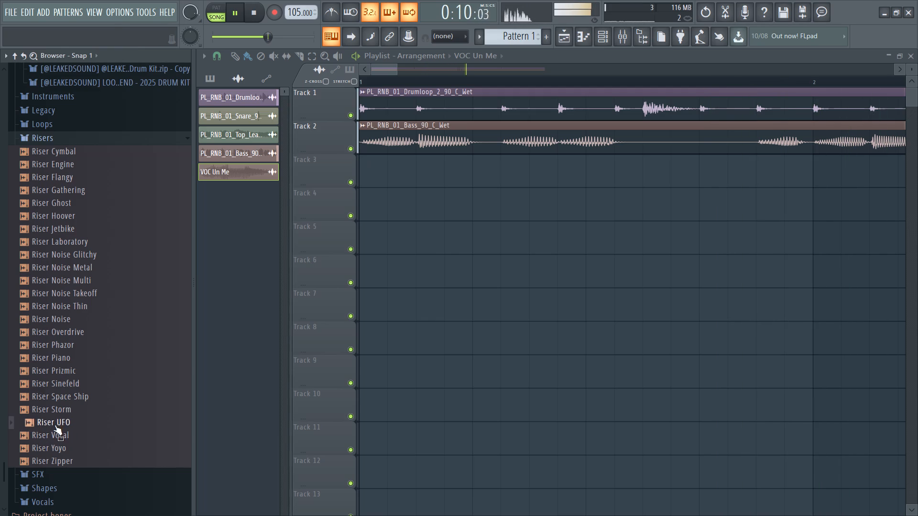
left_click(59, 410)
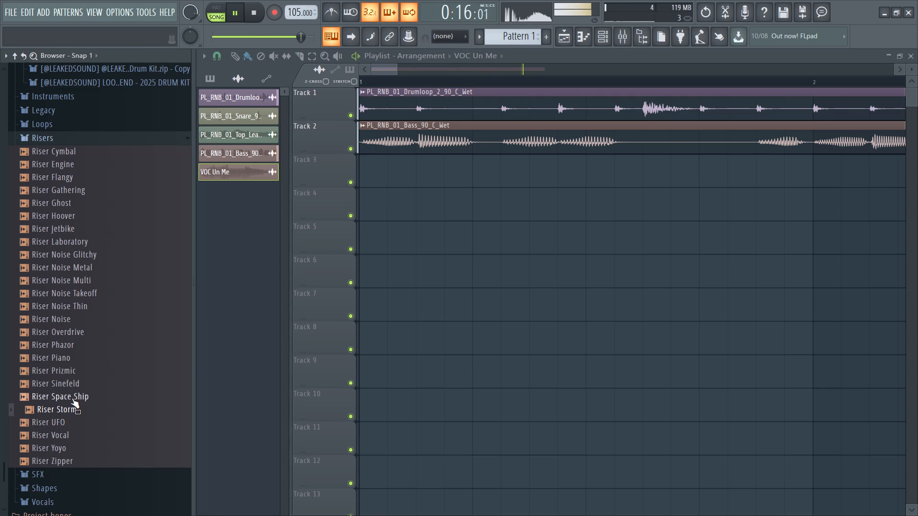
Audition the risers from Riser Space Ship up through Riser Noise Takeoff, including Sinefeld, Prizmic, Piano, Phazor, Overdrive and Noise Thin.
left_click(72, 398)
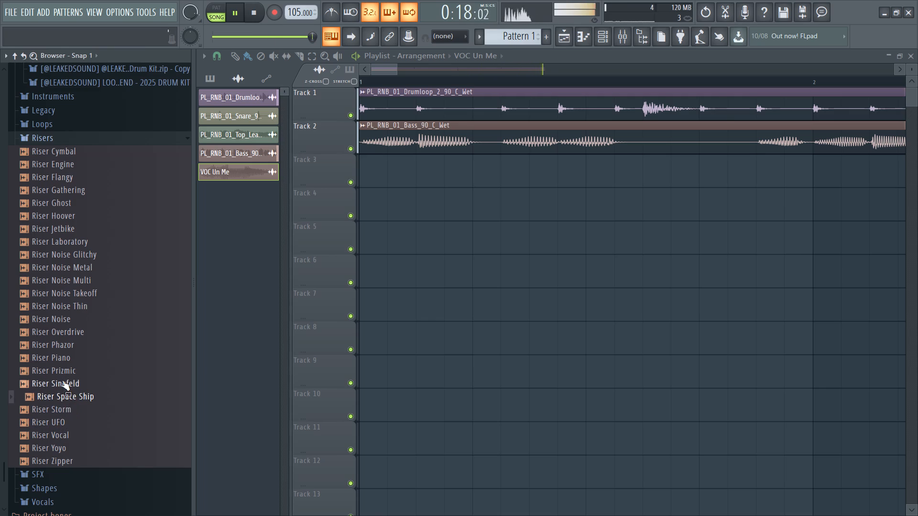
left_click(62, 379)
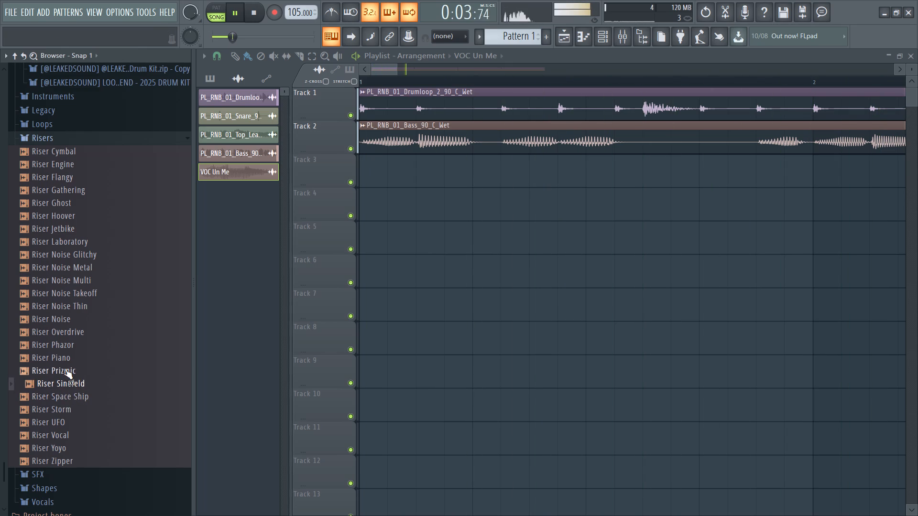
left_click(65, 369)
left_click(67, 361)
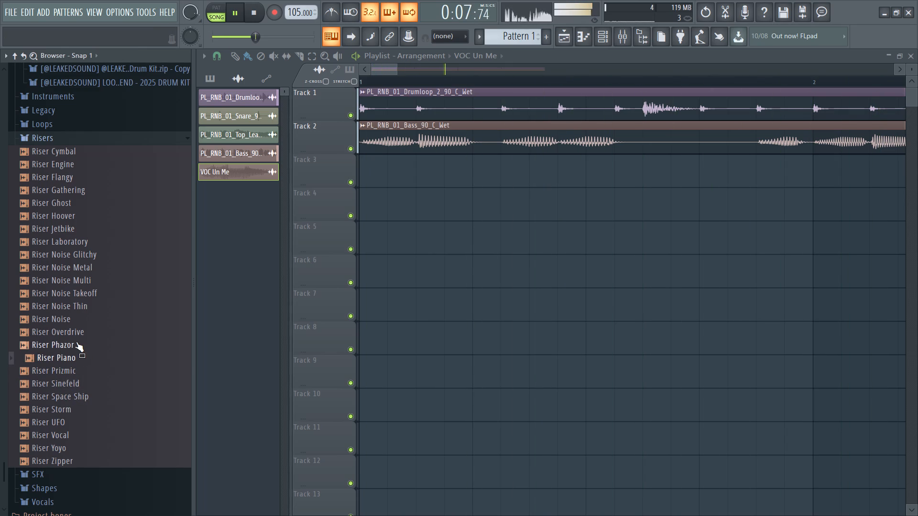
left_click(61, 344)
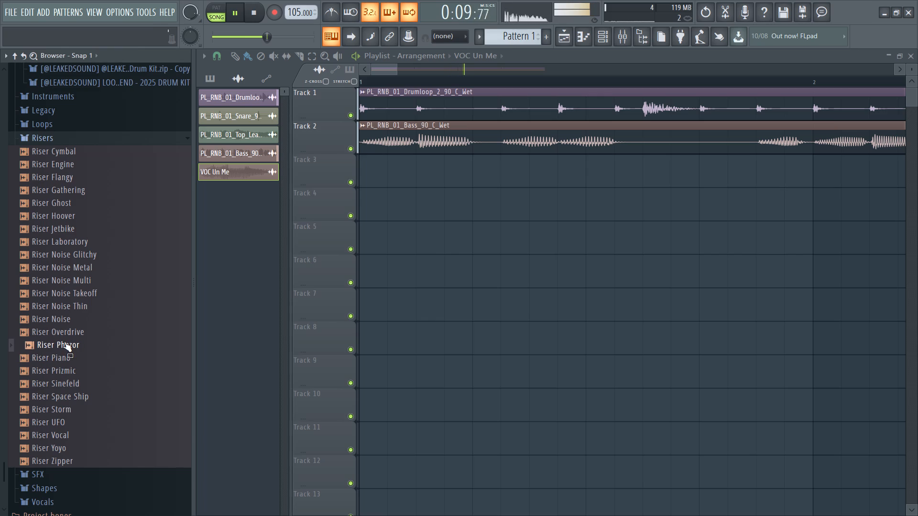
left_click(67, 337)
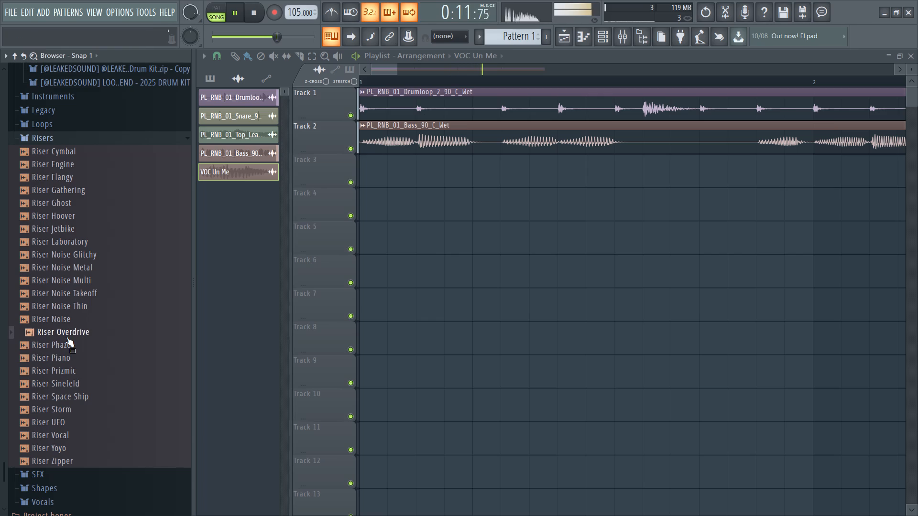
left_click(73, 324)
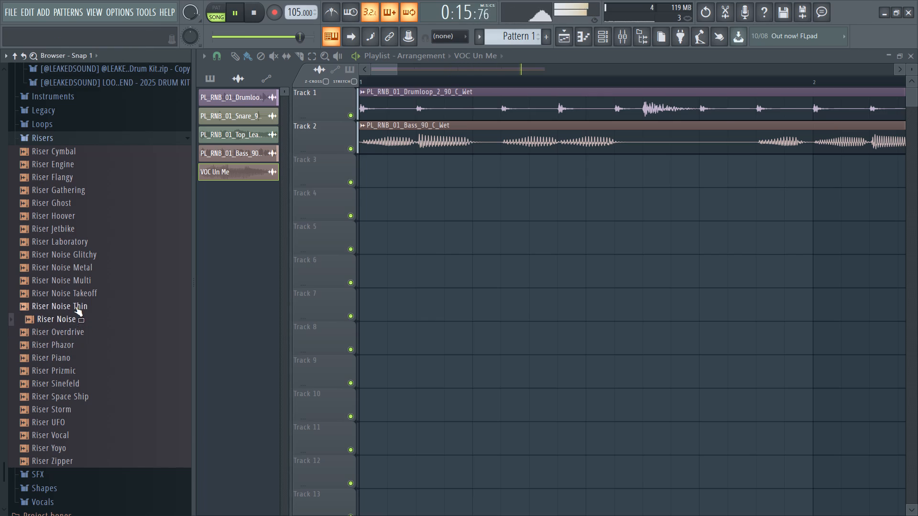
left_click(75, 306)
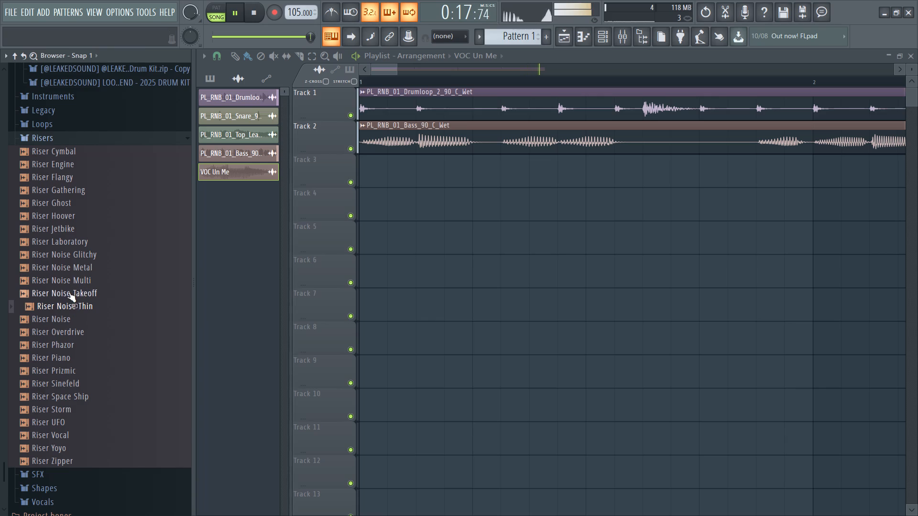
left_click(68, 290)
left_click(70, 293)
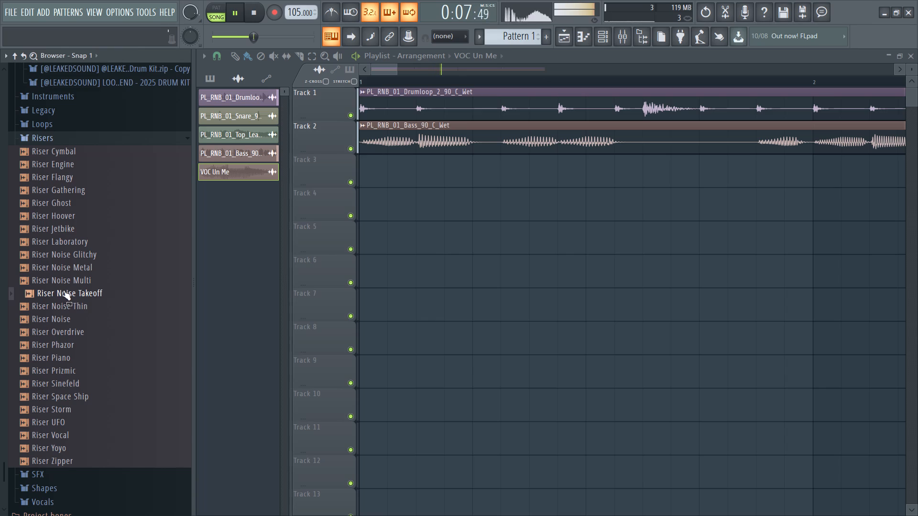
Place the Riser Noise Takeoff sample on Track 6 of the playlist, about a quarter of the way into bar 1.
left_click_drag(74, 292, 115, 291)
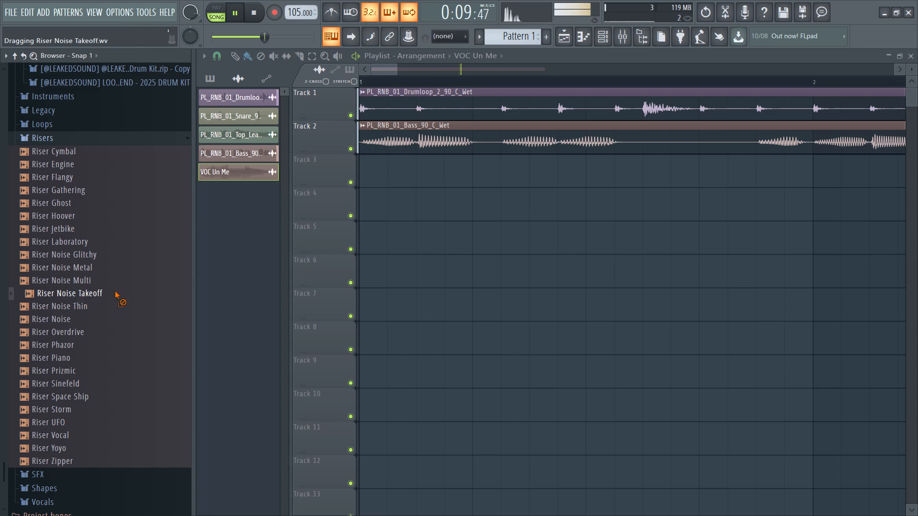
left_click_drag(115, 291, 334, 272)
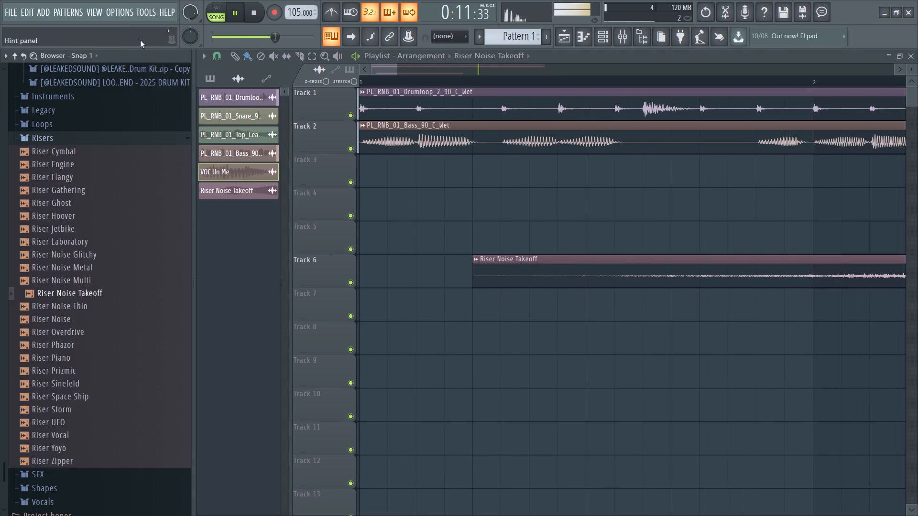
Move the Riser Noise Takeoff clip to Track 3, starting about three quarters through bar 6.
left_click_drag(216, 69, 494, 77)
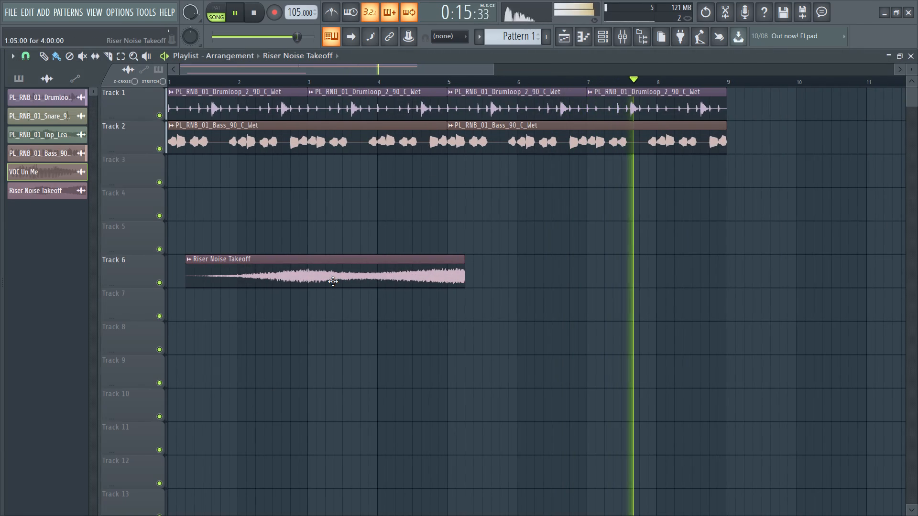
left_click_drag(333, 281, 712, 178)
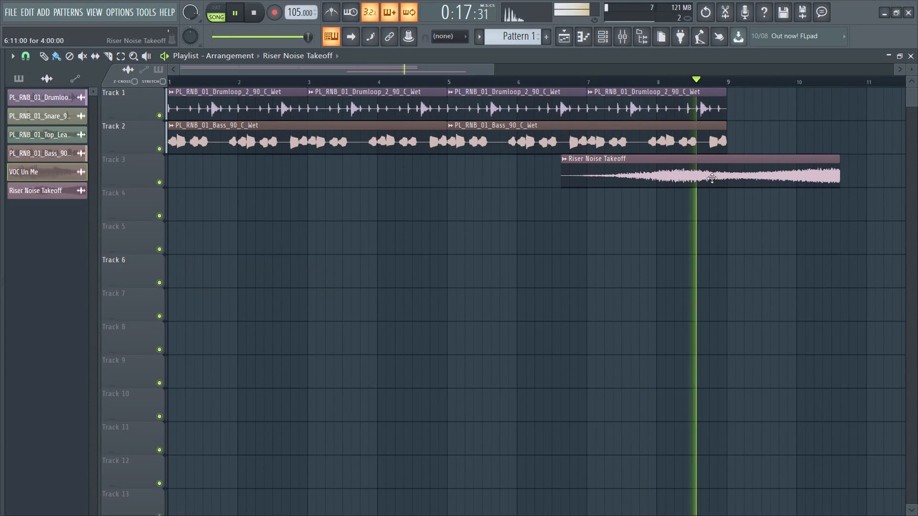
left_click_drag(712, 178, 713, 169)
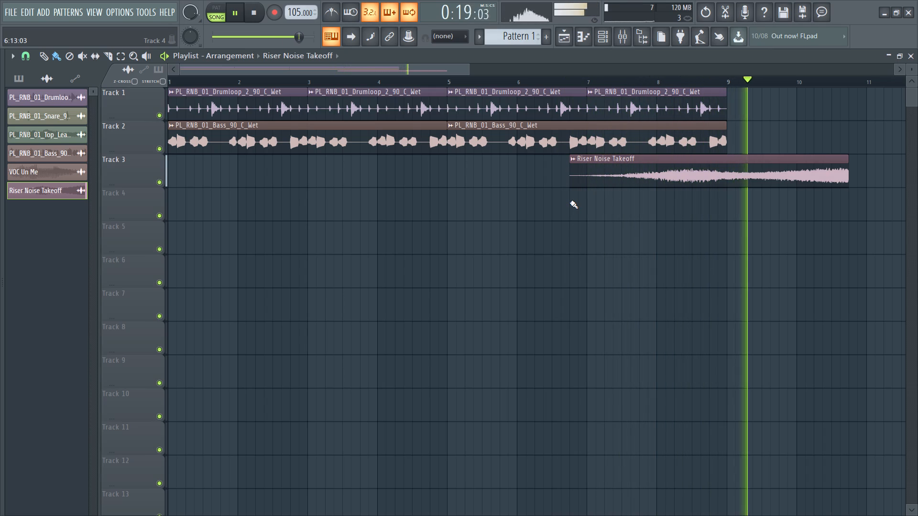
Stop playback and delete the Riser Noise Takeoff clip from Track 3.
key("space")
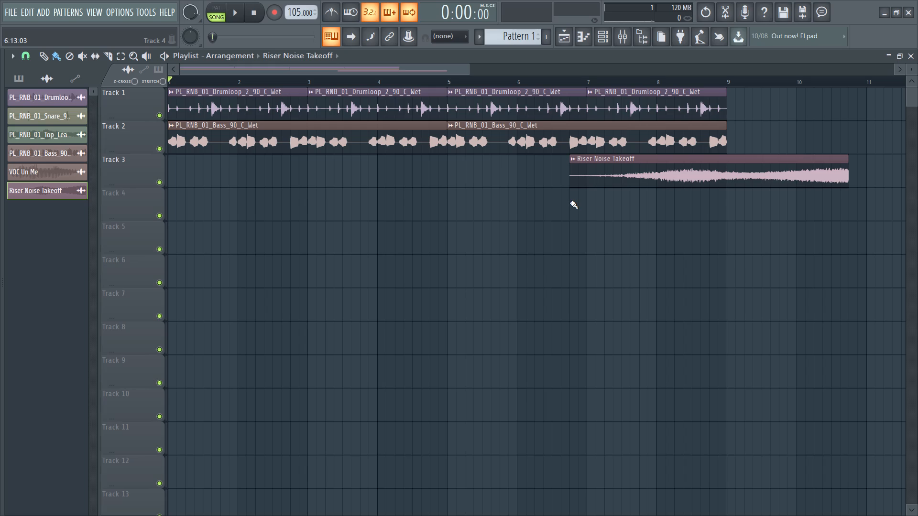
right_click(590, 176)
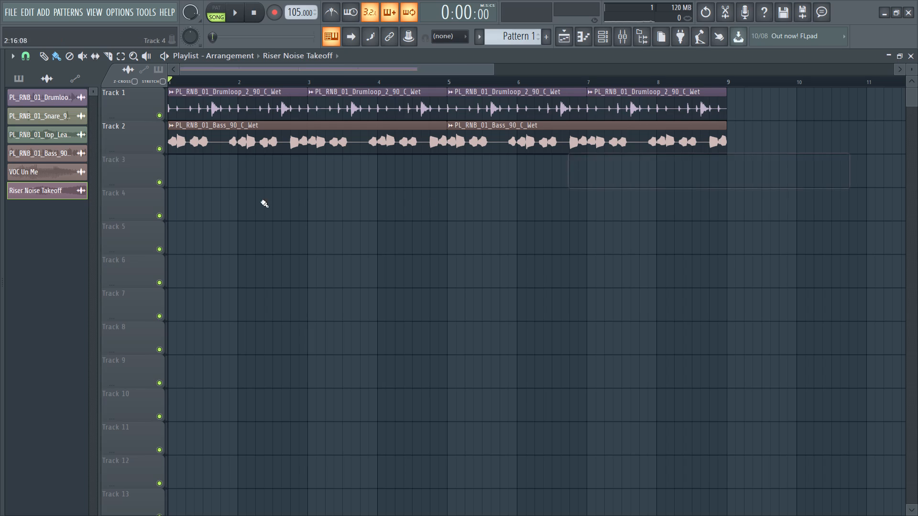
Audition the remaining risers with the beat stopped, from Riser Noise Multi up through Riser Flangy, plus Riser Cymbal.
left_click(66, 278)
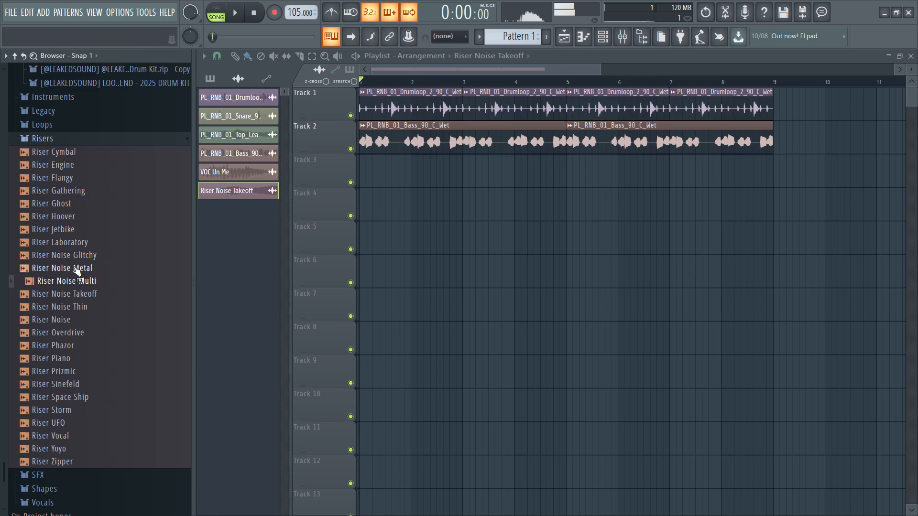
left_click(74, 266)
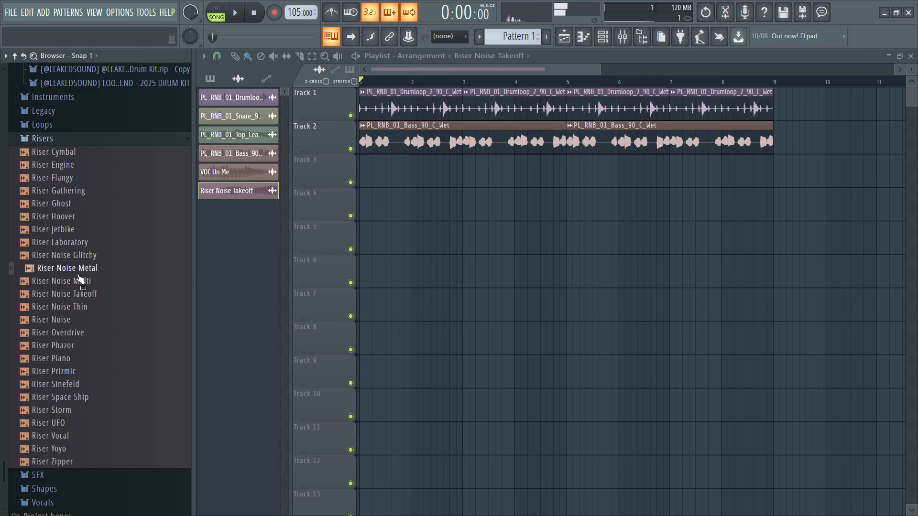
left_click(79, 256)
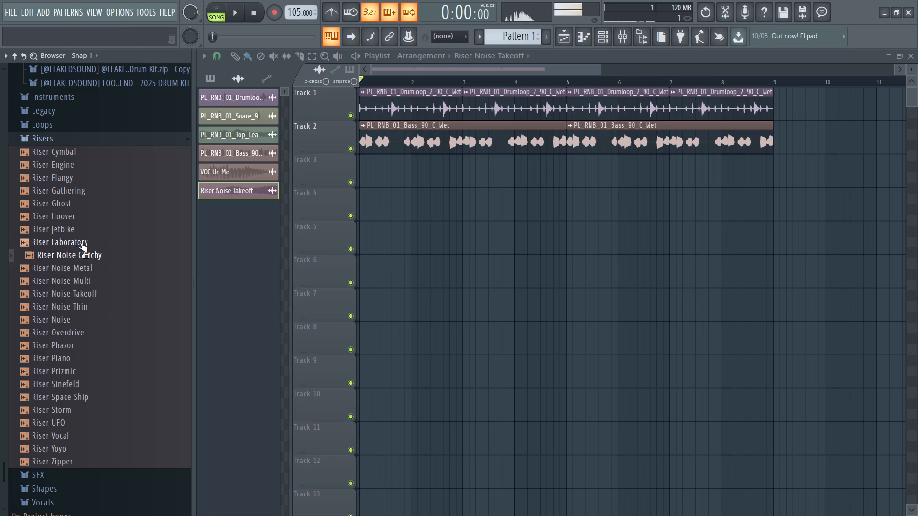
left_click(80, 242)
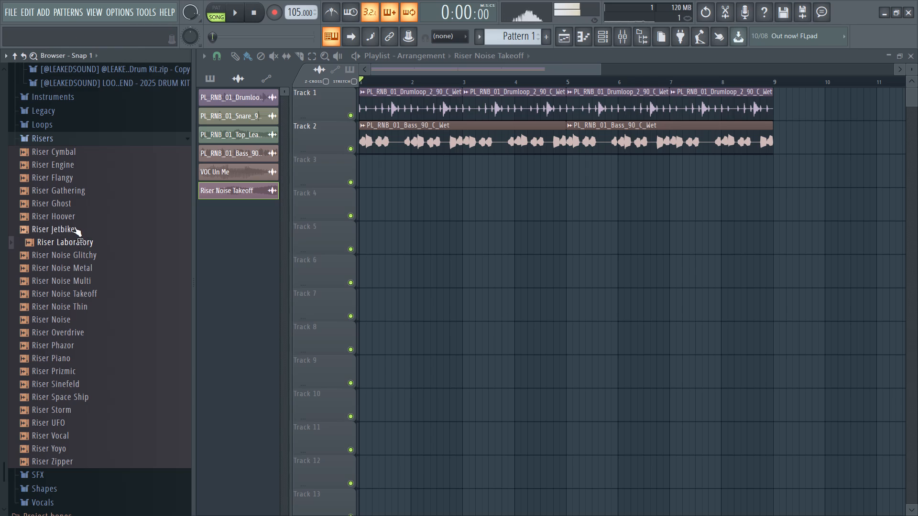
left_click(69, 225)
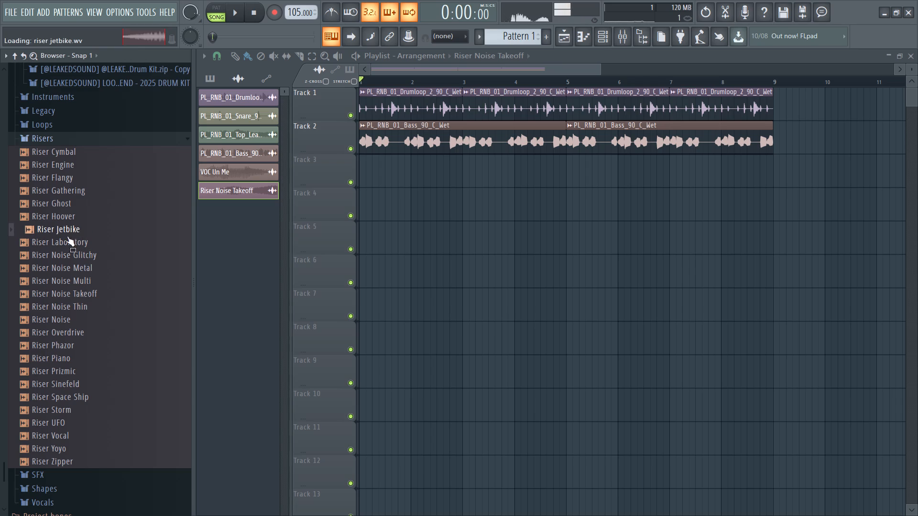
left_click(68, 220)
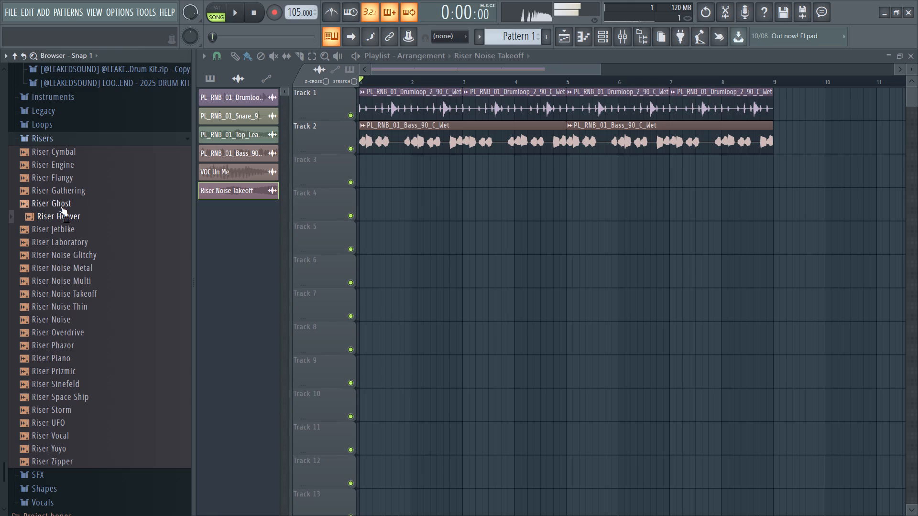
left_click(61, 205)
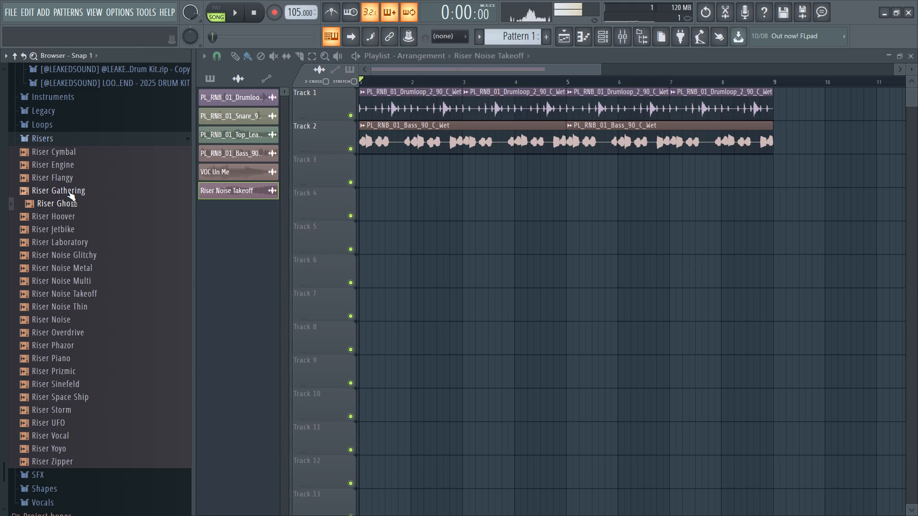
left_click(68, 191)
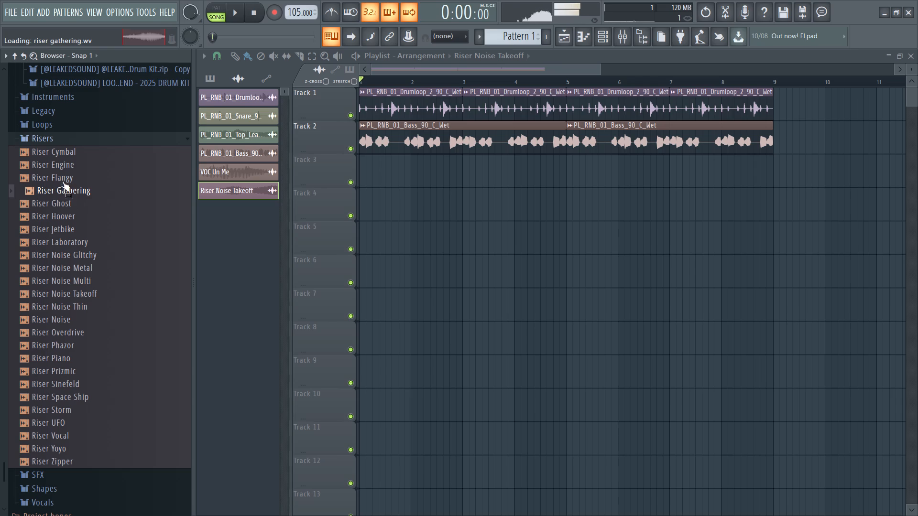
left_click(59, 175)
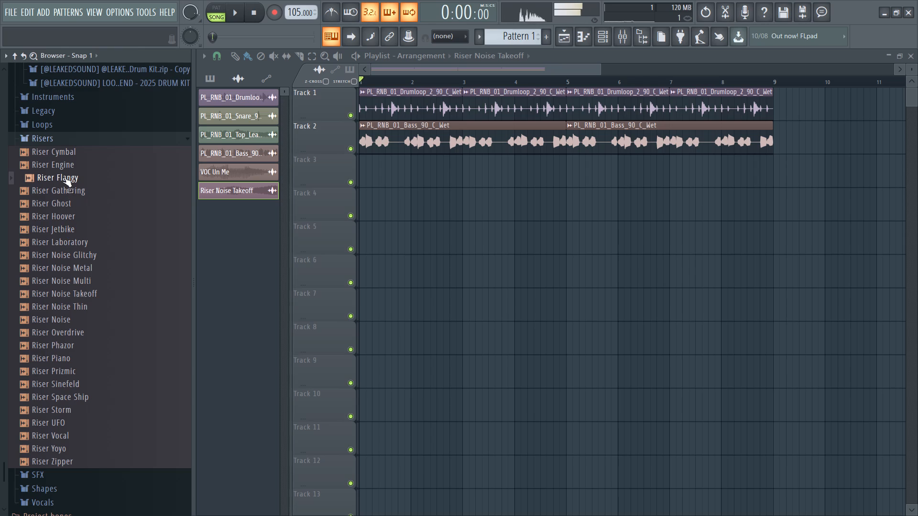
left_click(70, 154)
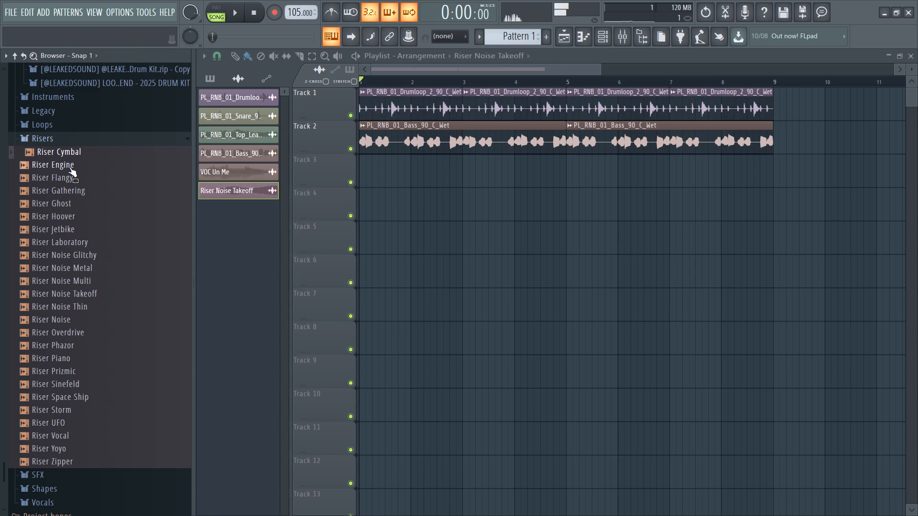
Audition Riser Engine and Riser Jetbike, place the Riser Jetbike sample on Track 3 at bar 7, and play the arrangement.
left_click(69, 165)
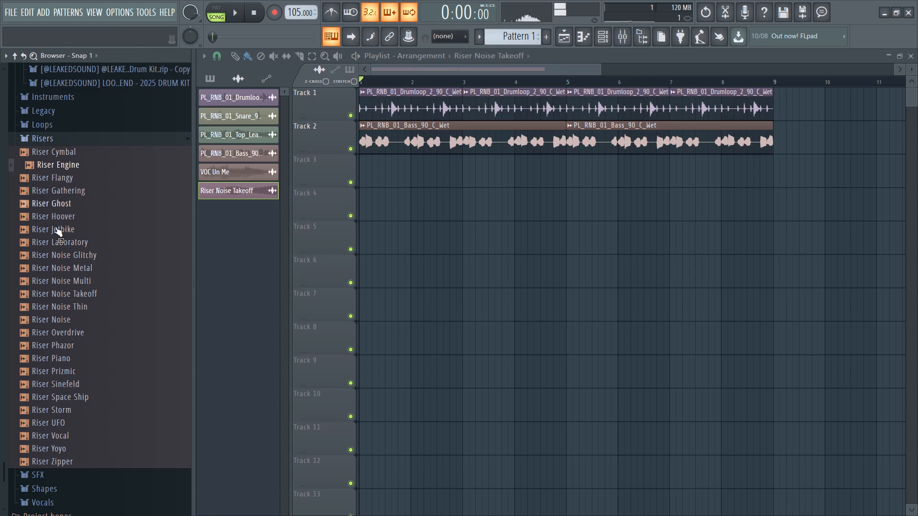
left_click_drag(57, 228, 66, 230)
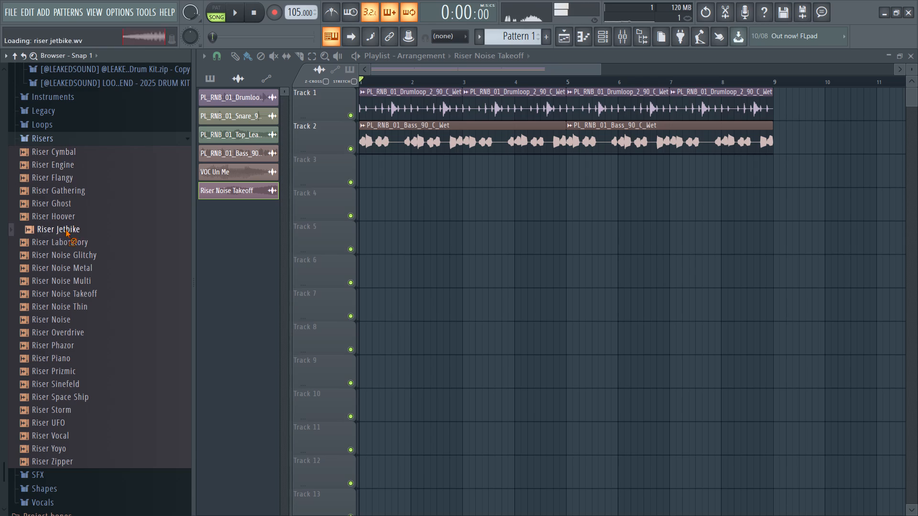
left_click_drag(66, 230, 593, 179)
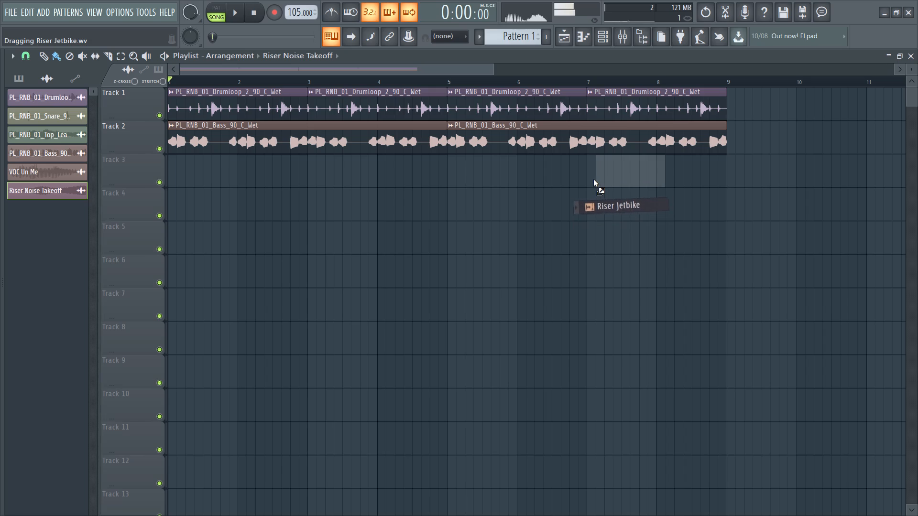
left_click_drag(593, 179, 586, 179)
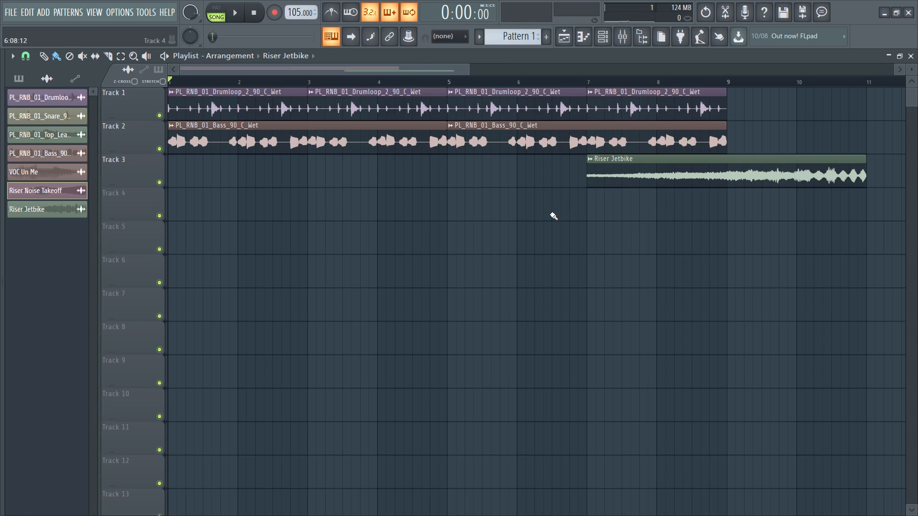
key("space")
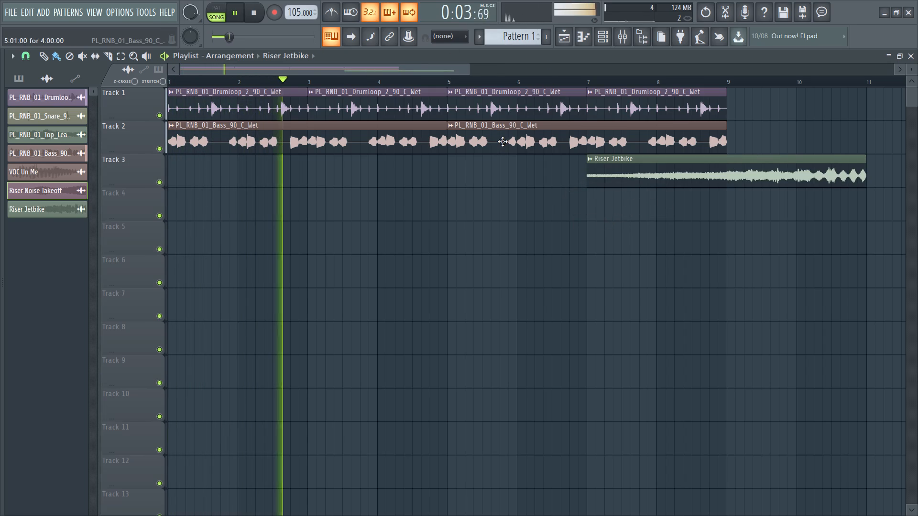
Extend Track 2 with two more copies of the PL_RNB_01_Bass_90_C_Wet loop, starting at bars 9 and 13.
left_click_drag(502, 142, 789, 119, "shift")
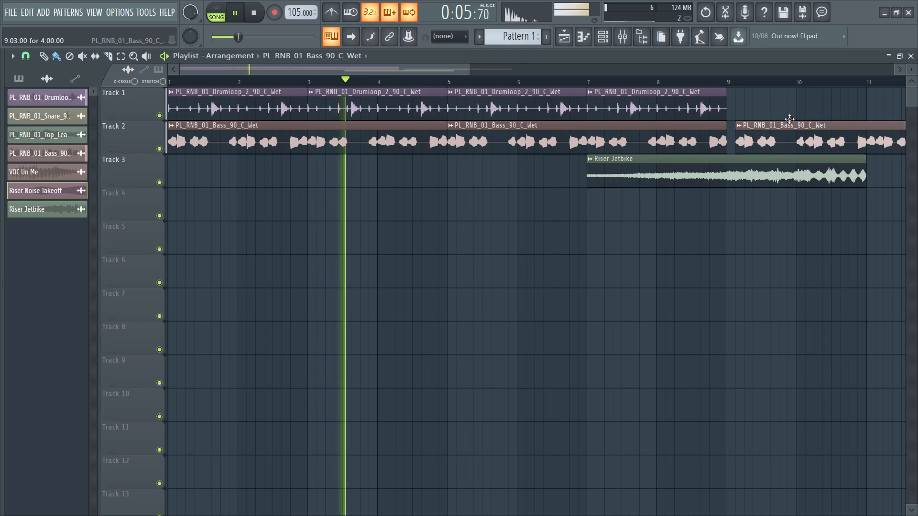
left_click_drag(789, 119, 780, 121, "shift")
left_click_drag(397, 64, 398, 64)
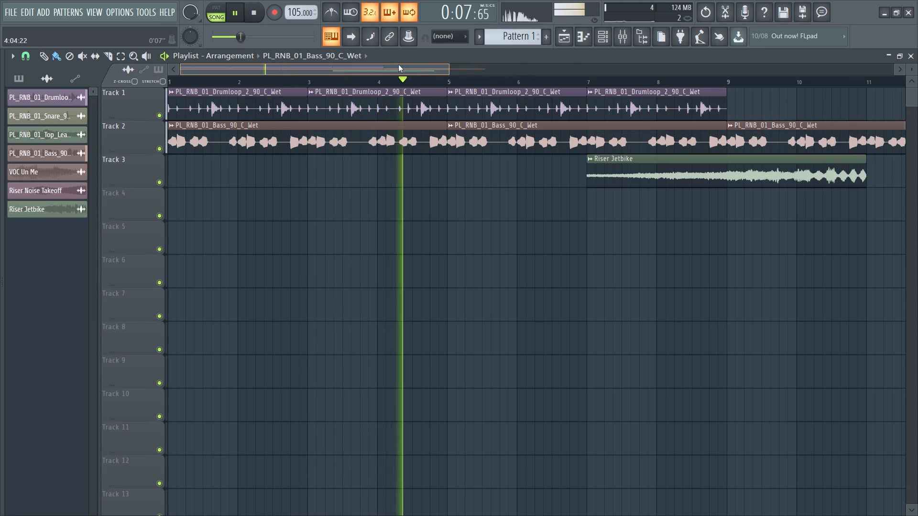
left_click_drag(398, 64, 497, 76)
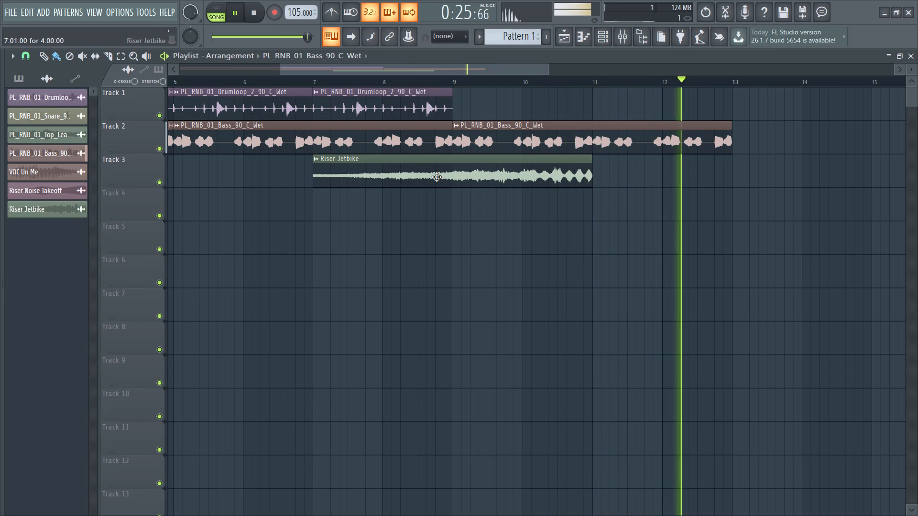
left_click_drag(407, 70, 465, 78)
key("space")
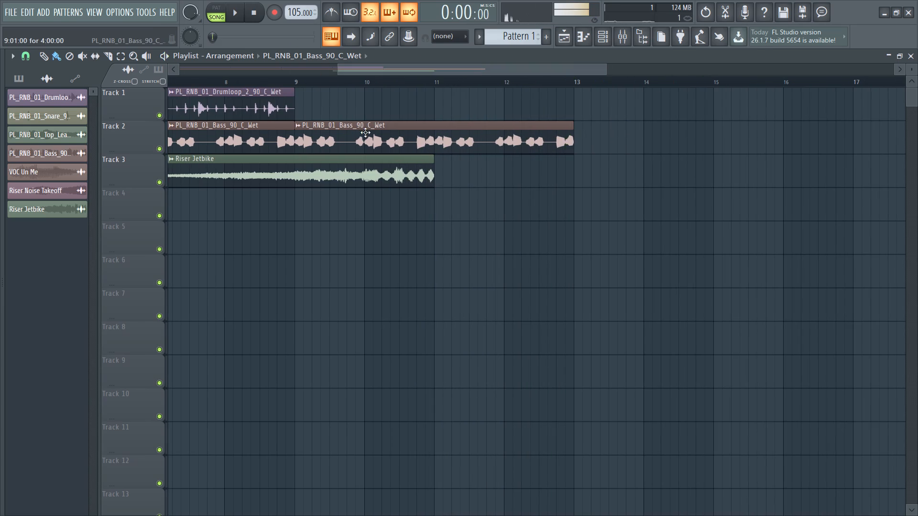
key("space")
left_click_drag(373, 139, 375, 139, "shift")
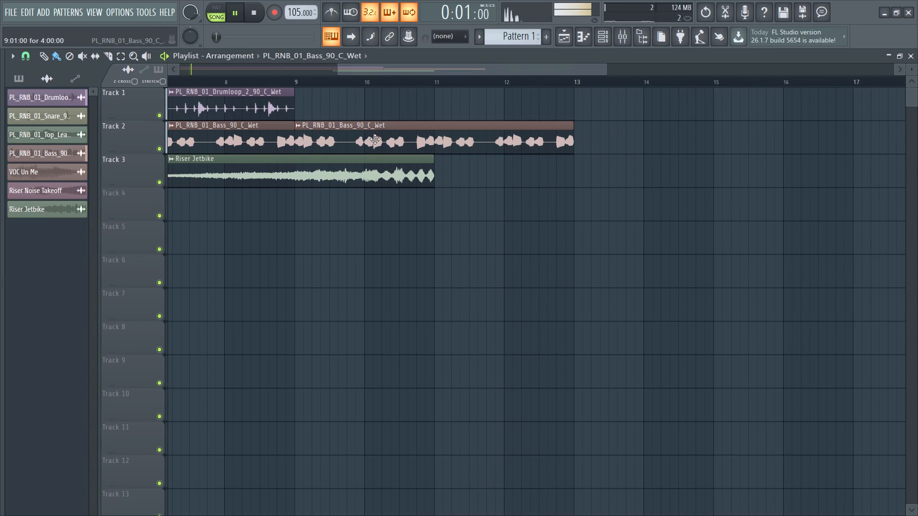
left_click_drag(375, 139, 650, 159, "shift")
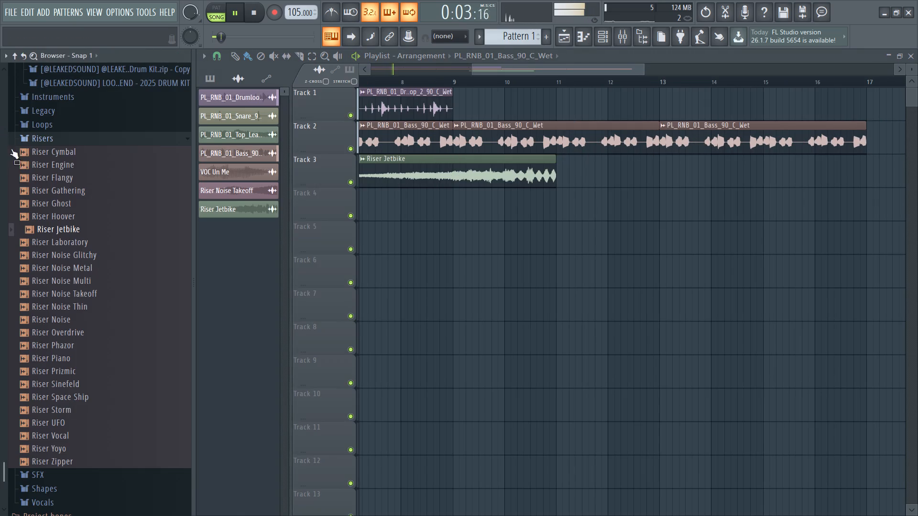
Look through the sample packs for another sound source, collapsing the UK DRILL KITS folder, and return to the Risers folder.
left_click(49, 134)
scroll(47, 183, "up", 3)
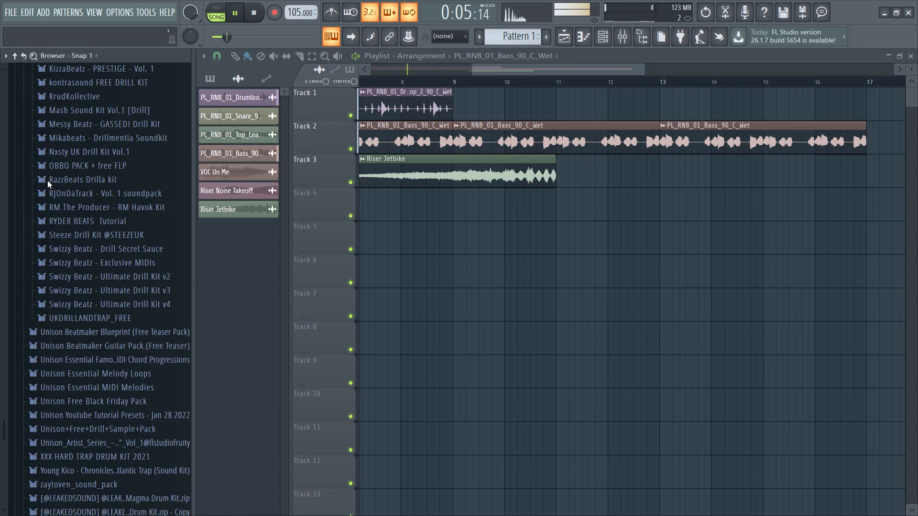
scroll(48, 179, "up", 7)
left_click(52, 193)
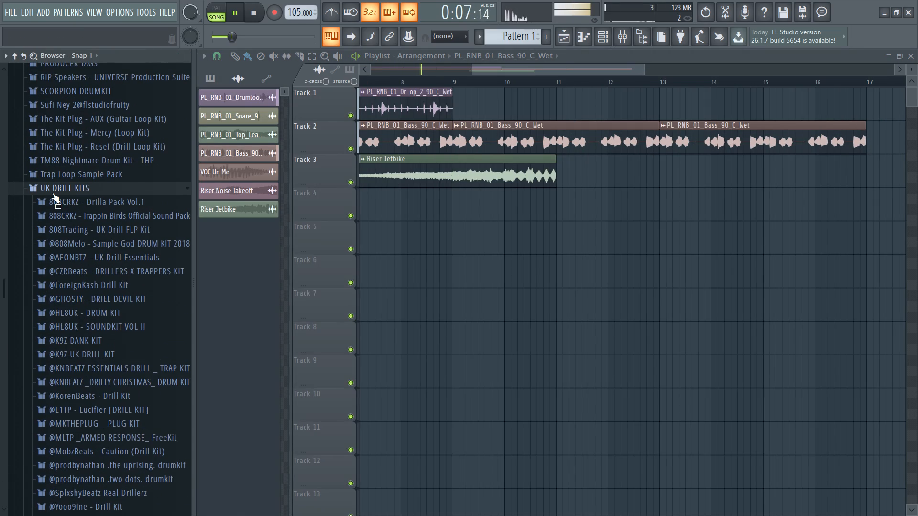
scroll(52, 193, "up", 6)
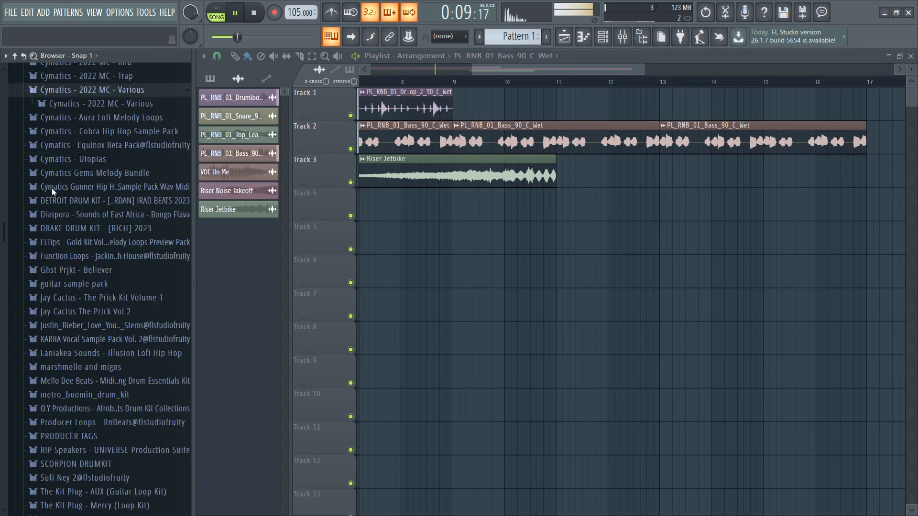
scroll(52, 188, "up", 2)
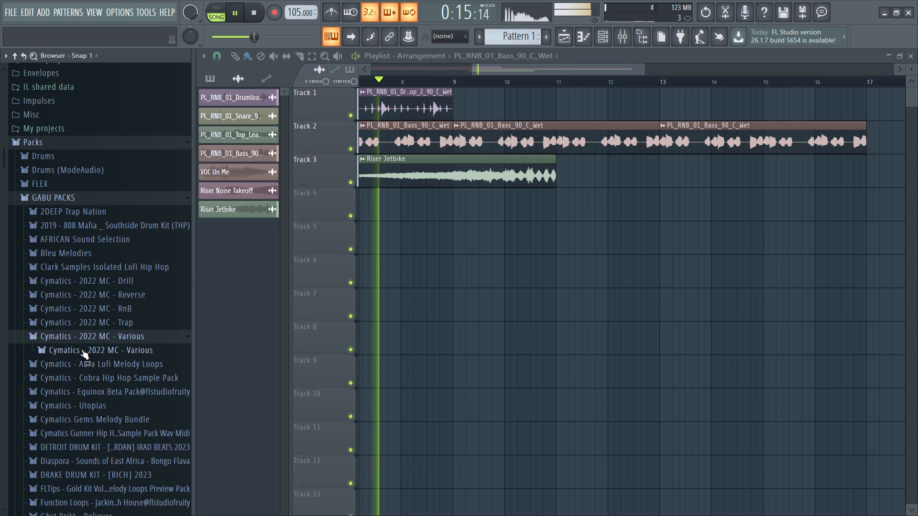
scroll(83, 349, "down", 13)
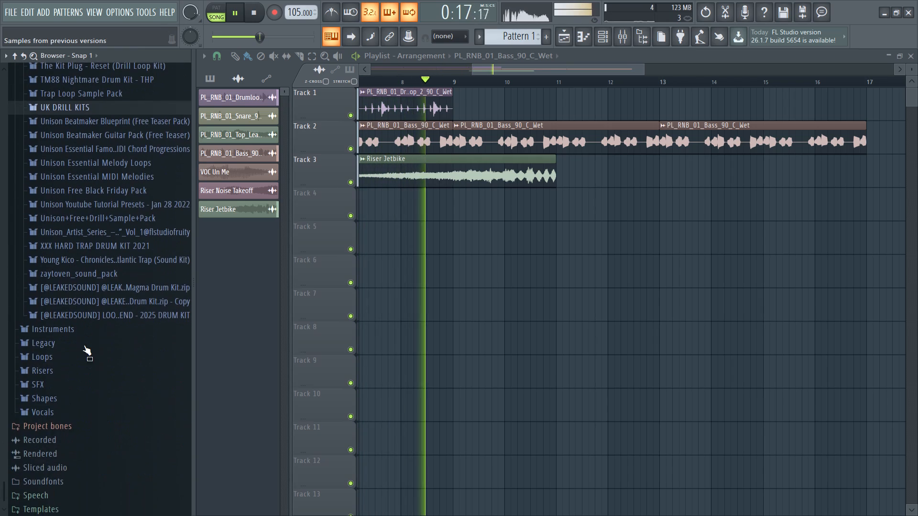
scroll(84, 345, "down", 3)
left_click(49, 372)
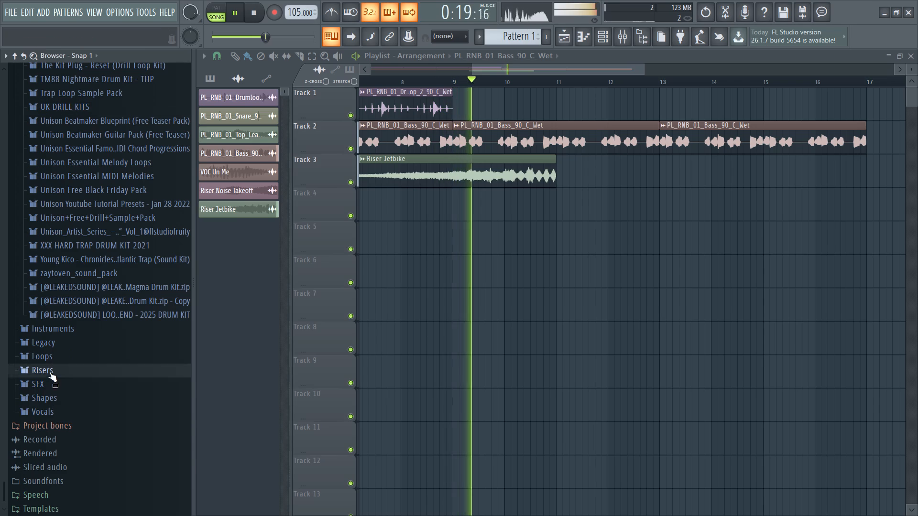
Stop playback and audition Riser Gathering, Riser Zipper and Riser UFO on their own.
key("space")
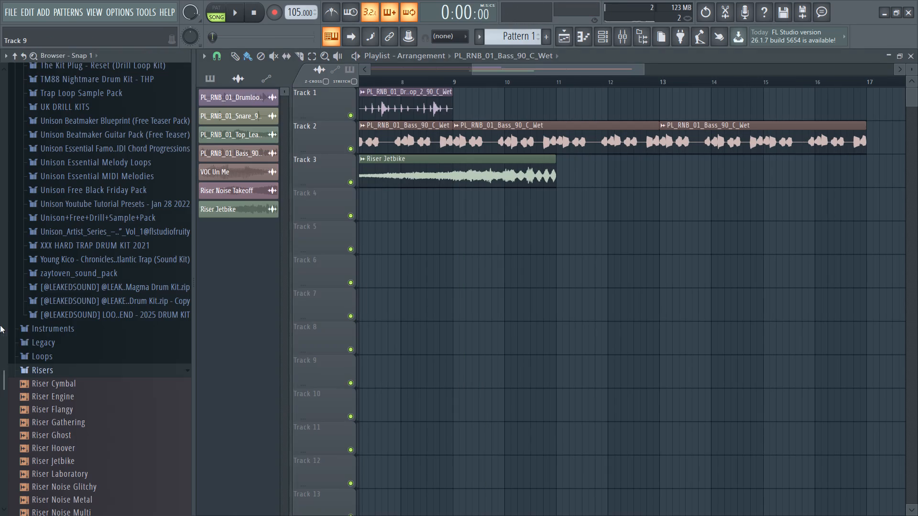
left_click(59, 427)
scroll(66, 422, "down", 5)
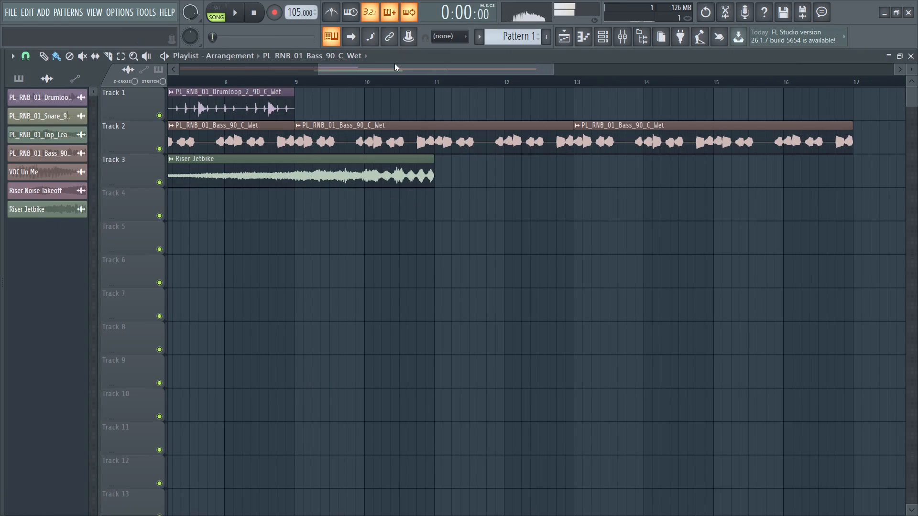
left_click_drag(394, 67, 299, 83)
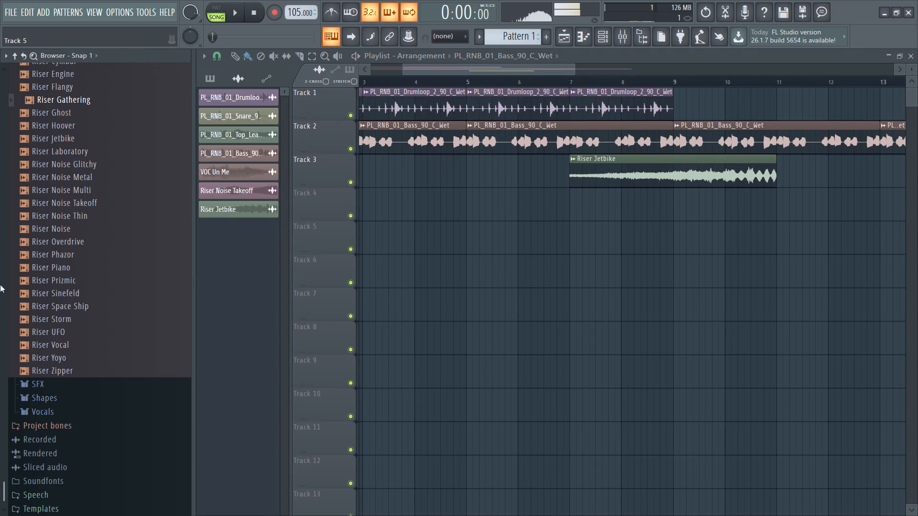
left_click(52, 372)
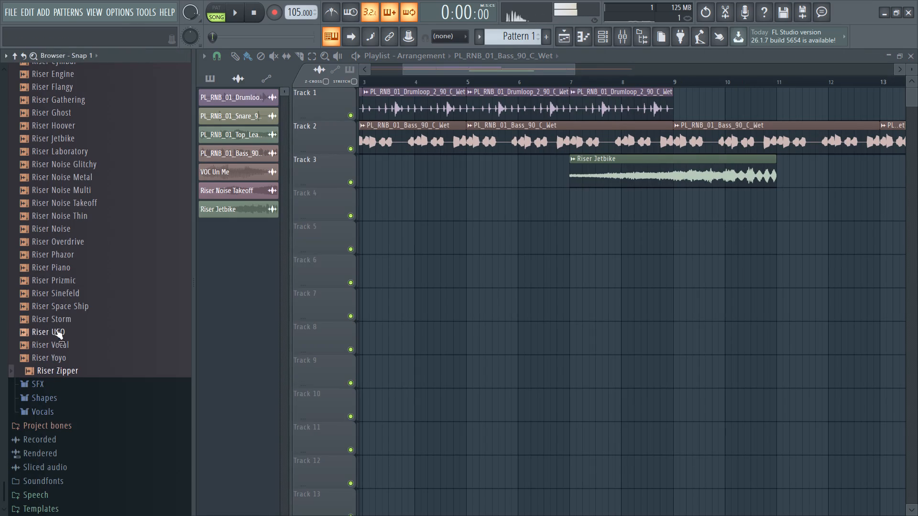
left_click(55, 329)
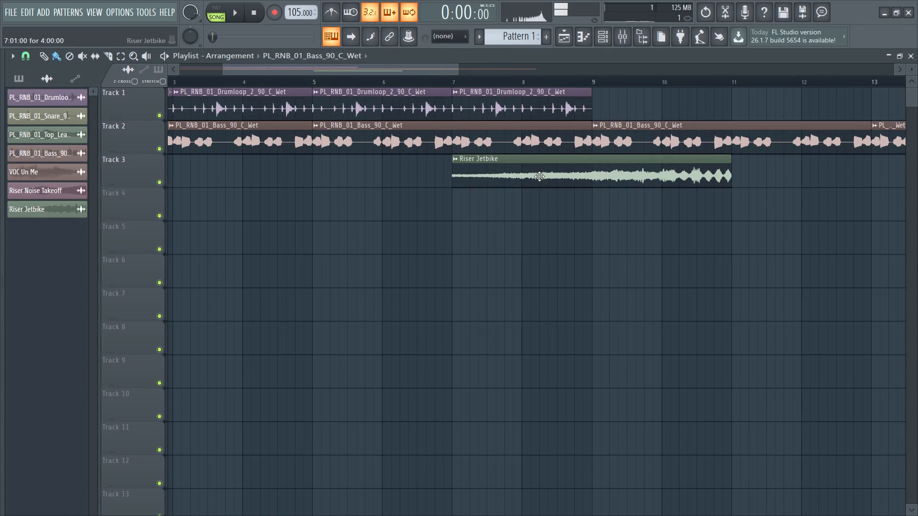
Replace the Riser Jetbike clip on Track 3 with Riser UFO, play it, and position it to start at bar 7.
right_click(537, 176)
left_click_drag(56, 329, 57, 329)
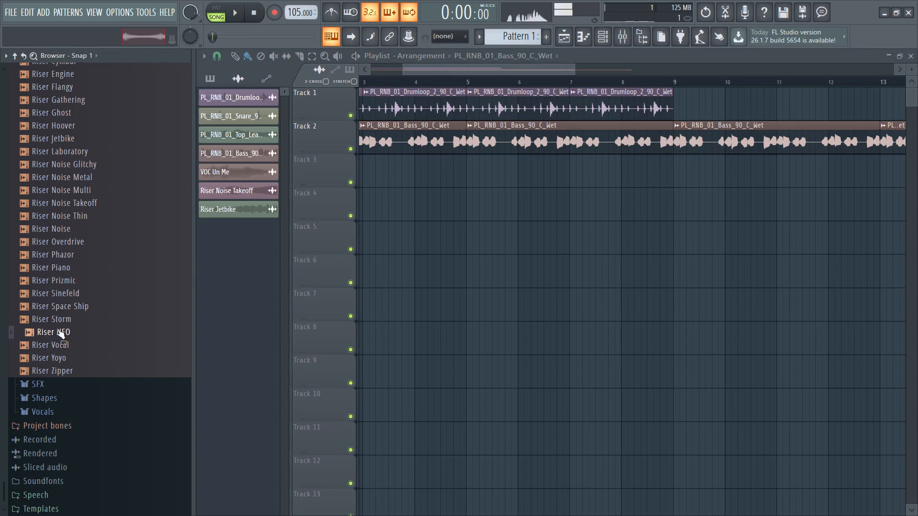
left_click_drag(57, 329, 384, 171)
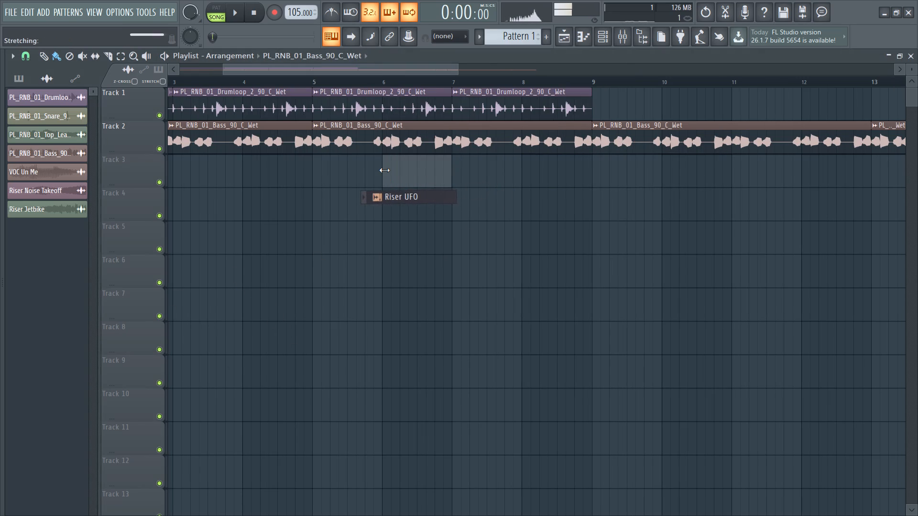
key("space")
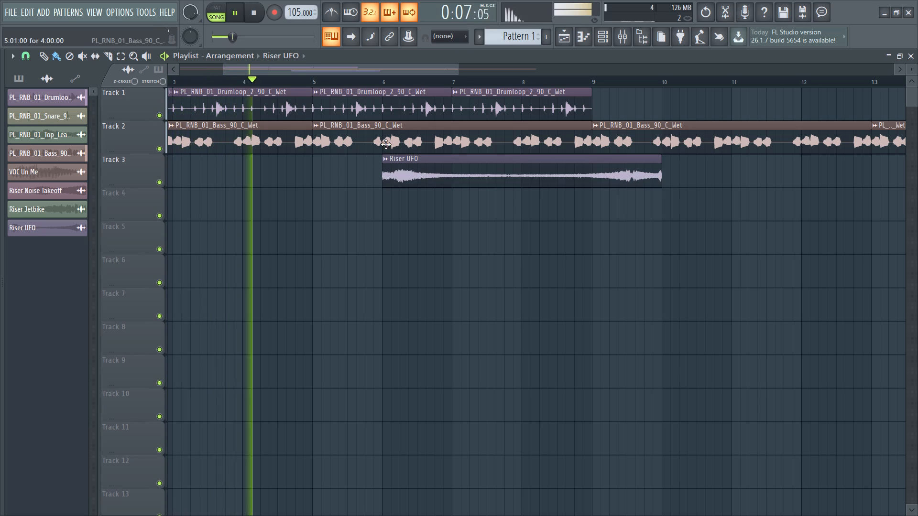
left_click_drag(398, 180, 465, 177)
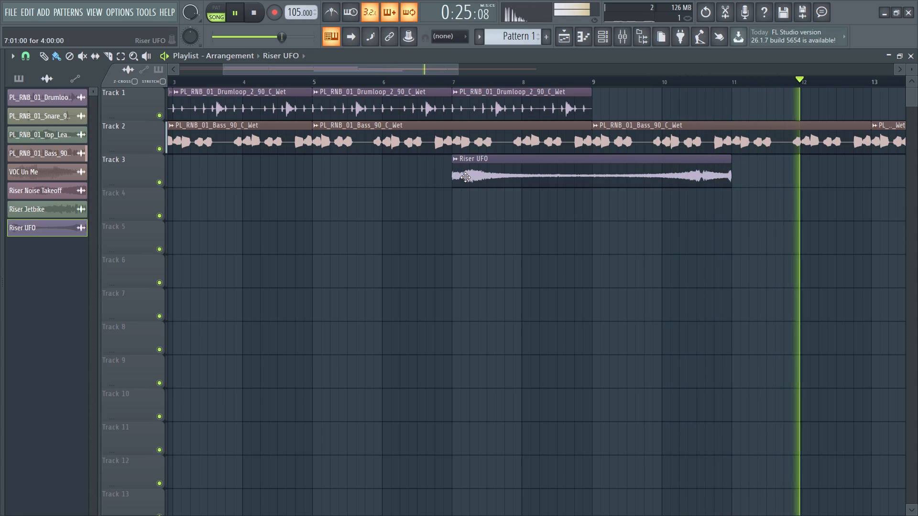
Audition Riser Storm, Riser Space Ship and Riser Sinefeld over the playing beat.
left_click(55, 322)
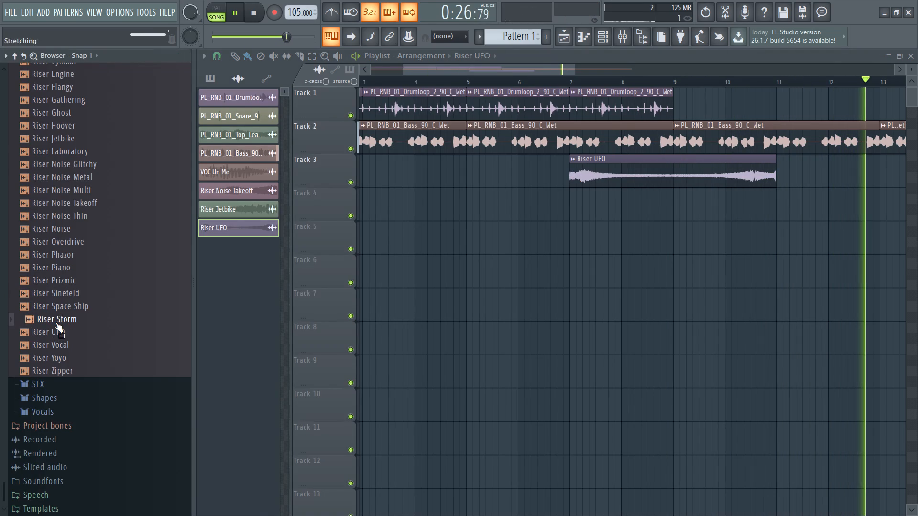
left_click(55, 321)
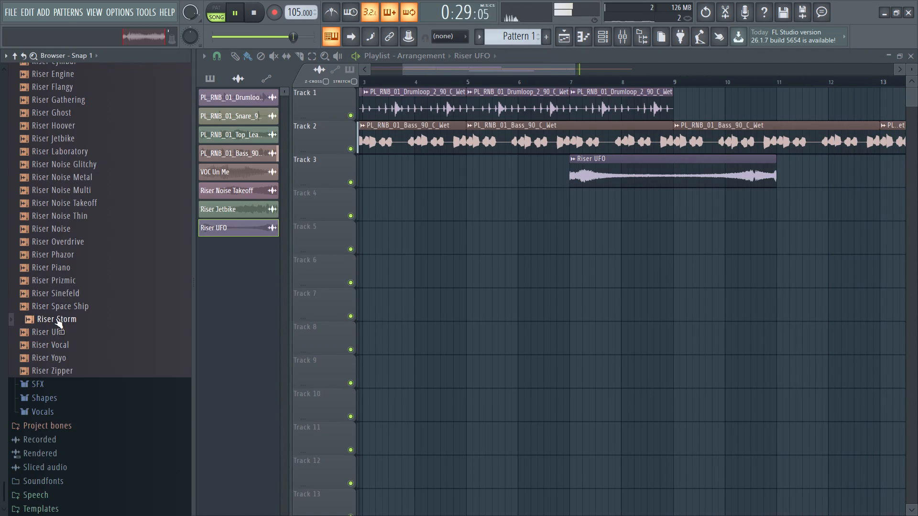
left_click(58, 304)
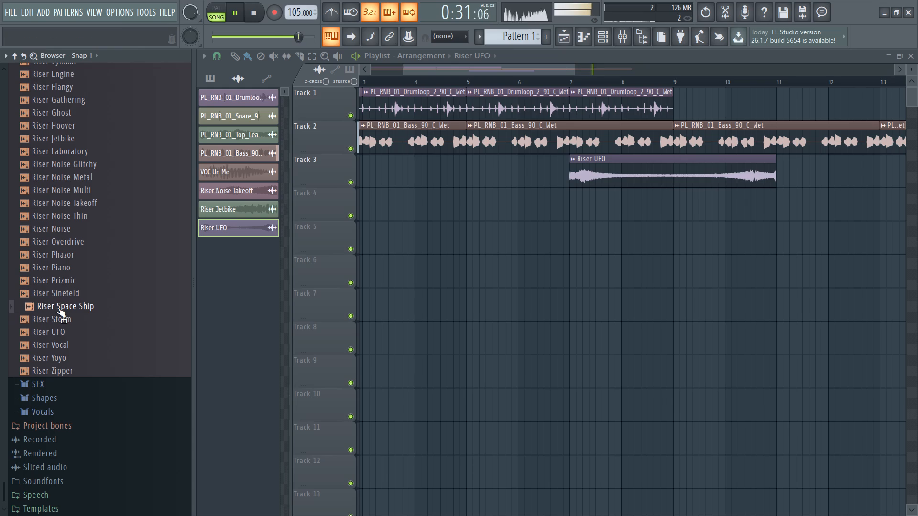
left_click(61, 292)
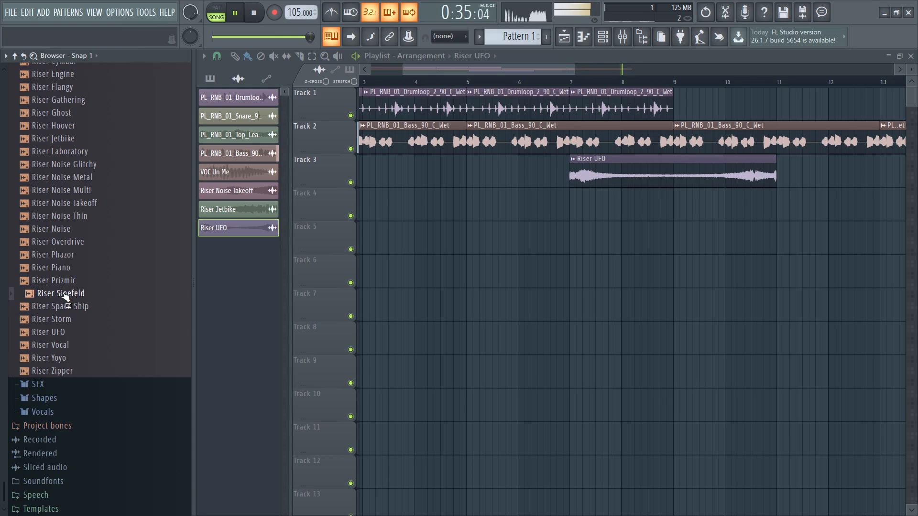
Replace the Riser UFO clip on Track 3 with the Riser Sinefeld sample, starting at bar 7.
right_click(507, 183)
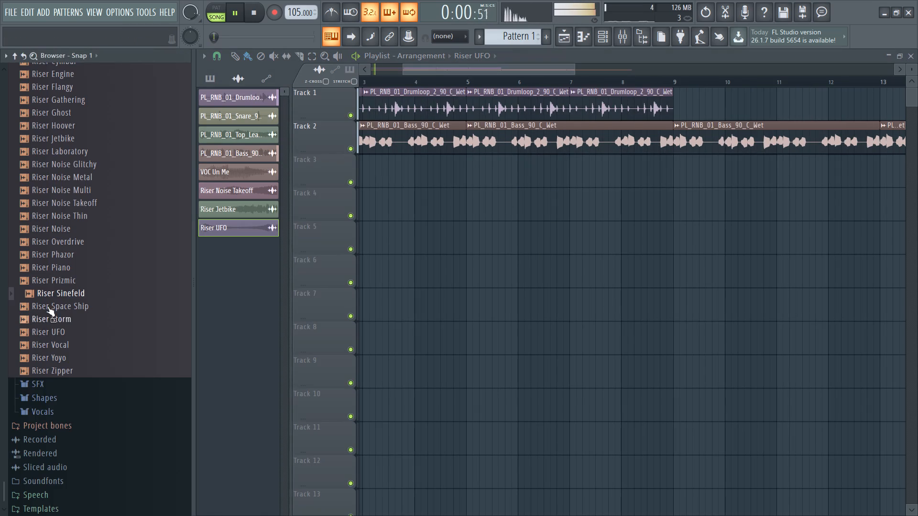
left_click_drag(54, 290, 543, 218)
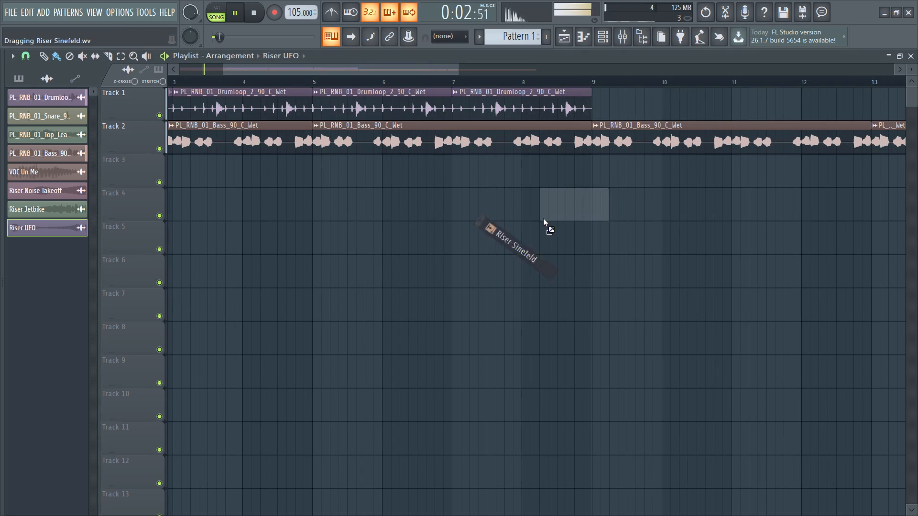
left_click_drag(543, 218, 450, 183)
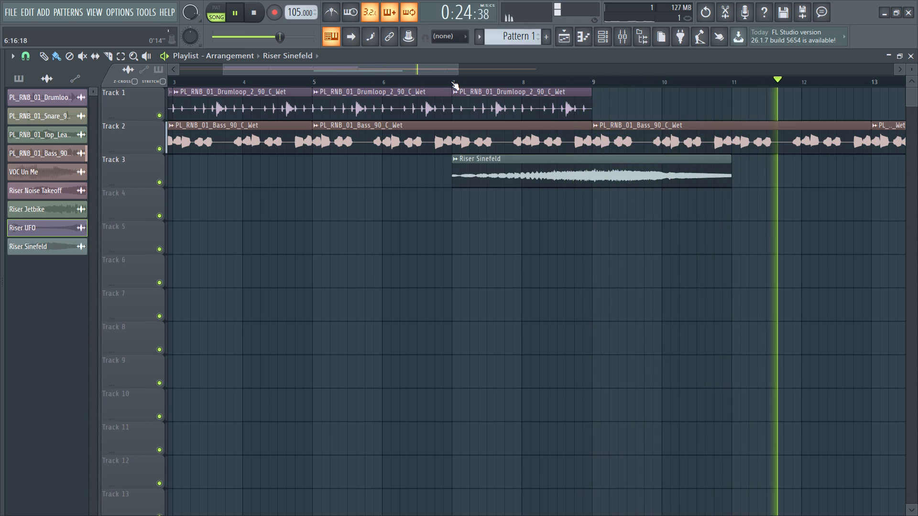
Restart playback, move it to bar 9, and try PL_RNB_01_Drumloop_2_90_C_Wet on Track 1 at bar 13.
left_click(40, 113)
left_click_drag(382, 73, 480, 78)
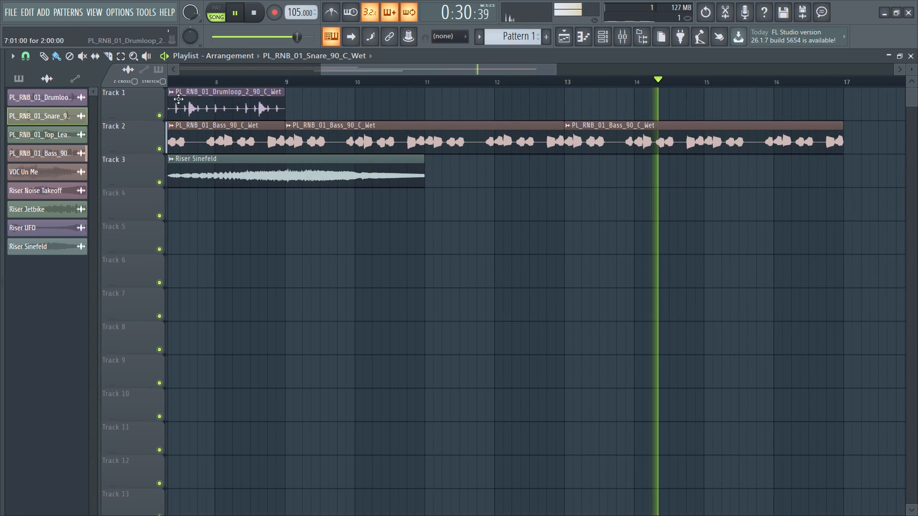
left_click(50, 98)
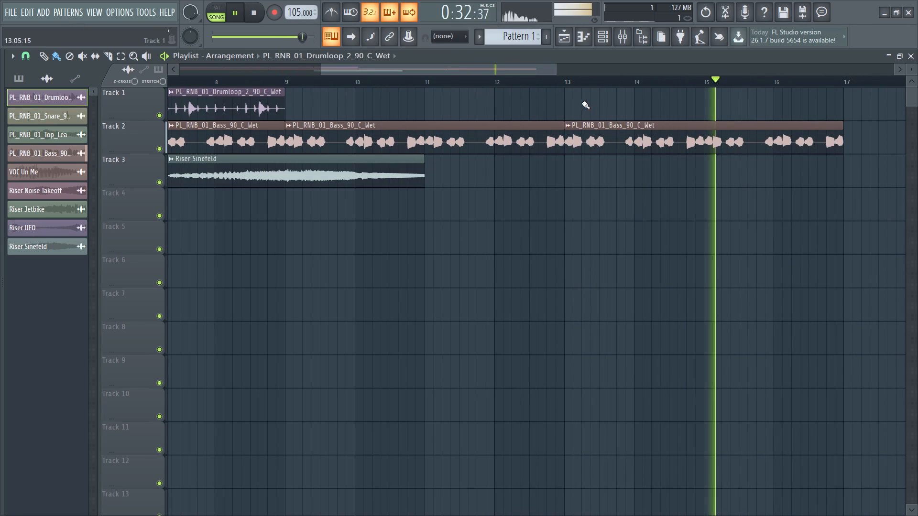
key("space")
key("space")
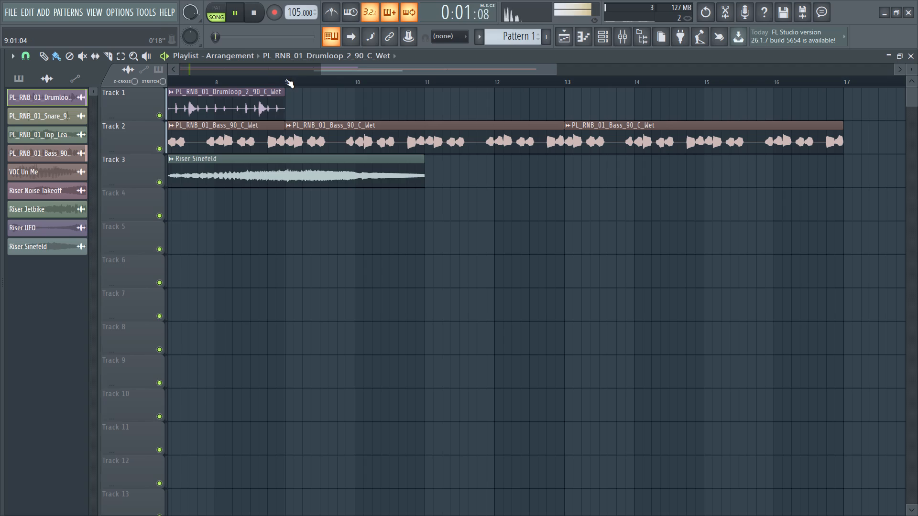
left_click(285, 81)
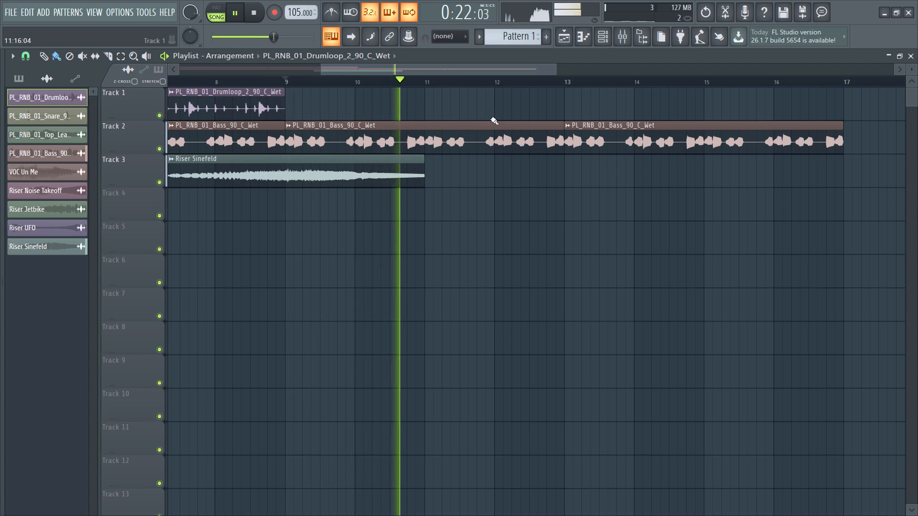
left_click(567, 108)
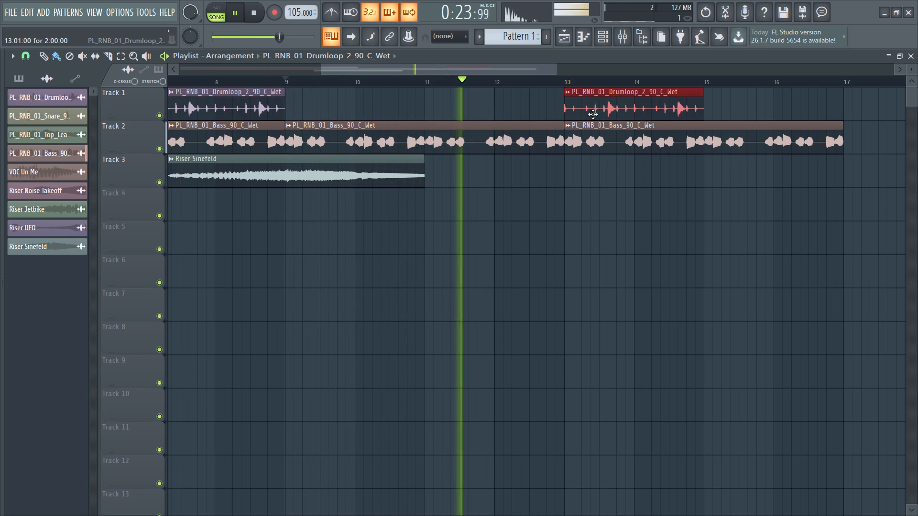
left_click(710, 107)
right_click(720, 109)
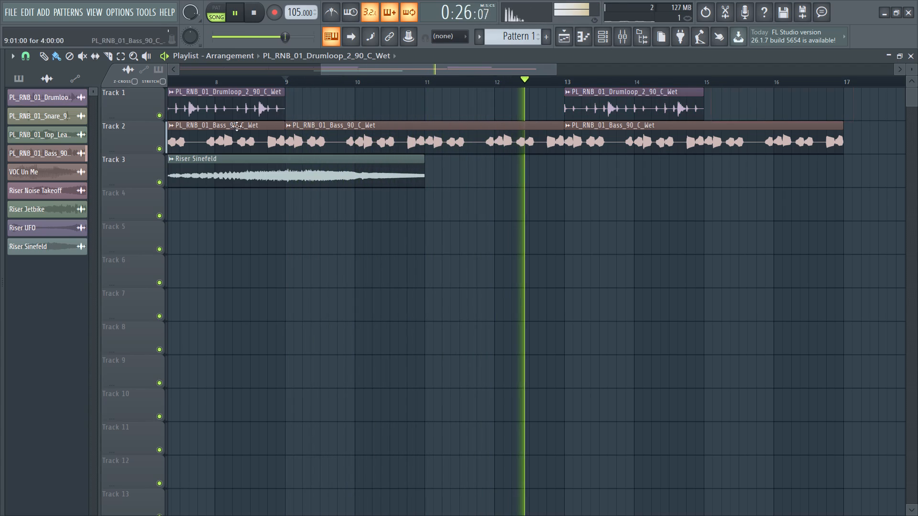
Place two PL_RNB_01_Snare_90_C_Wet clips back to back on Track 3, at bars 14 and 15.
left_click(28, 115)
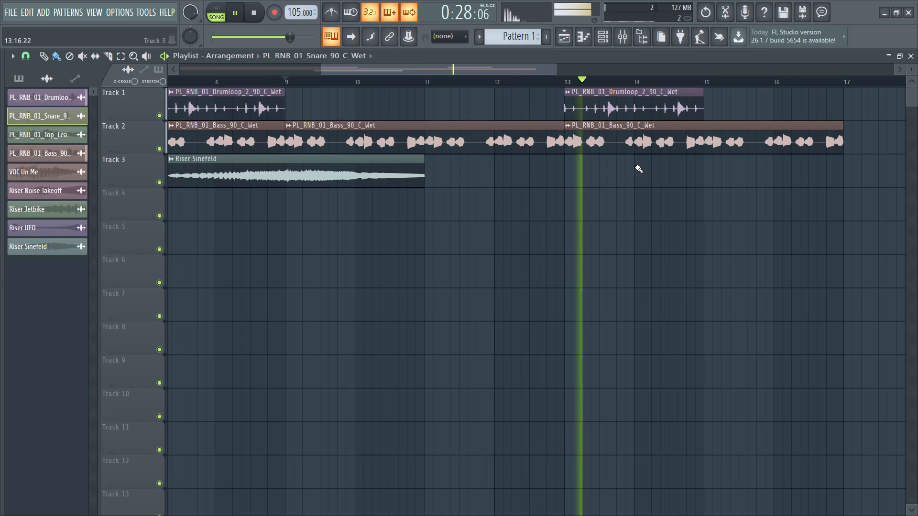
left_click(635, 166)
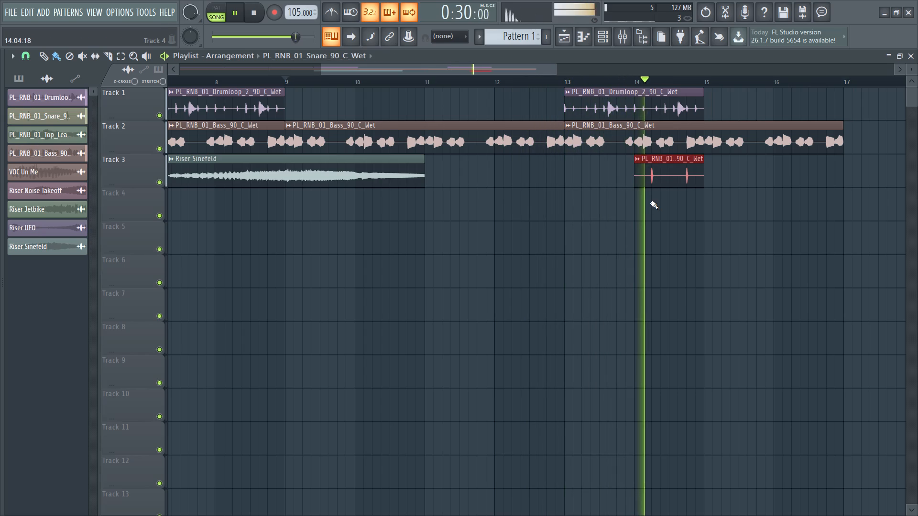
left_click(715, 169)
left_click_drag(732, 172, 722, 173)
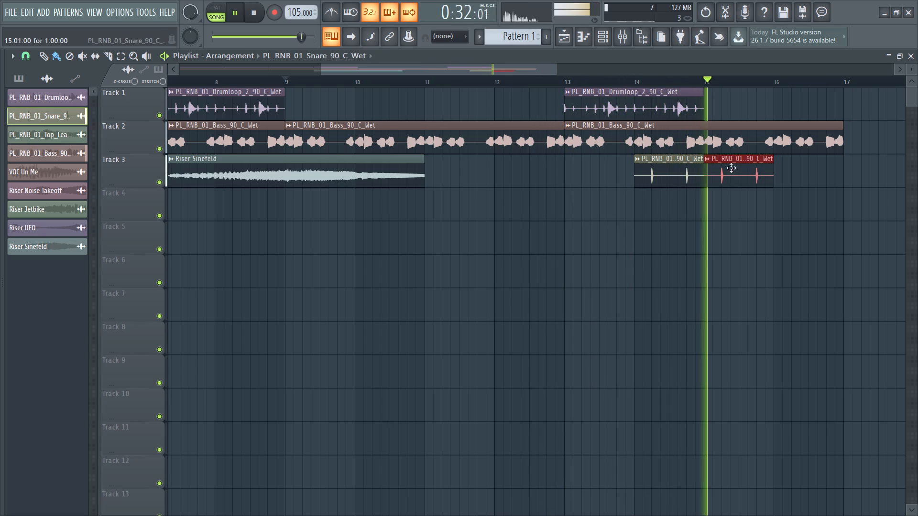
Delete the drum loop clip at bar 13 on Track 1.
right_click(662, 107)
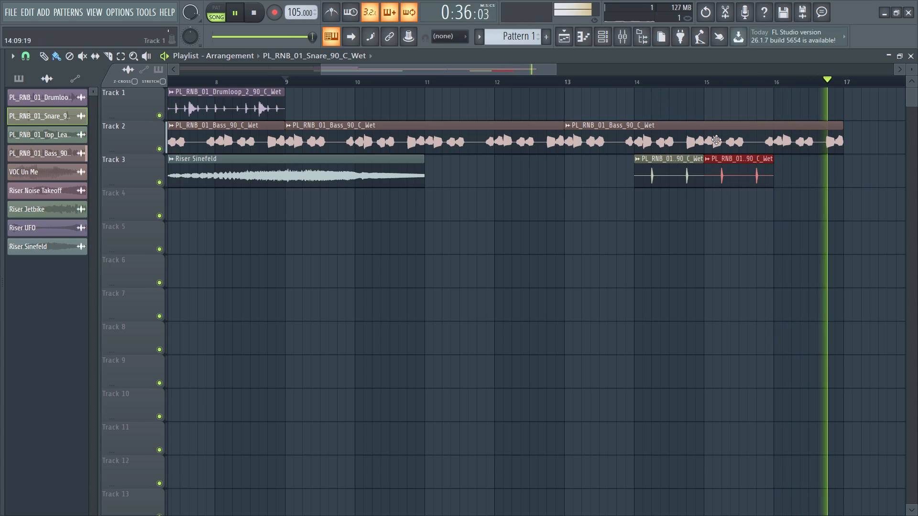
Stop playback and add a third PL_RNB_01_Snare_90_C_Wet clip on Track 3 at bar 16.
key("space")
left_click(799, 177)
left_click_drag(822, 179, 799, 183)
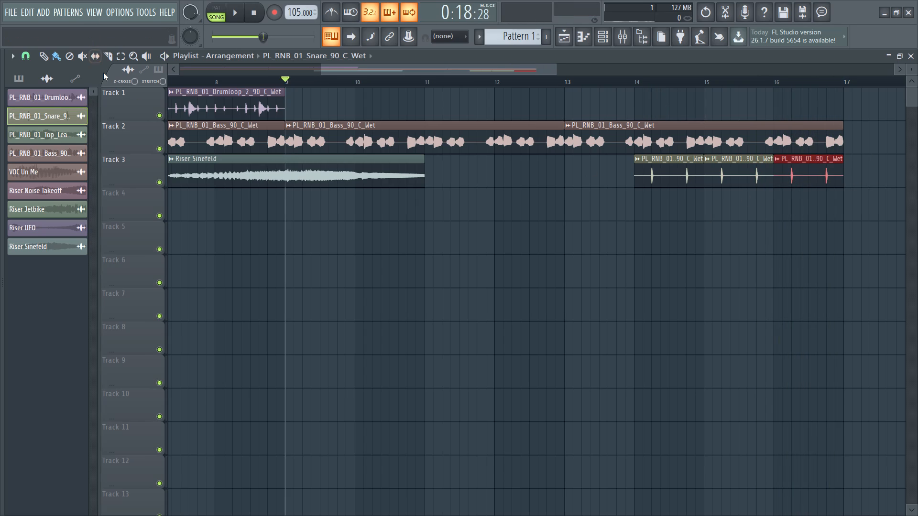
Slice the last snare clip on Track 3 in two at the middle of bar 16.
left_click(112, 58)
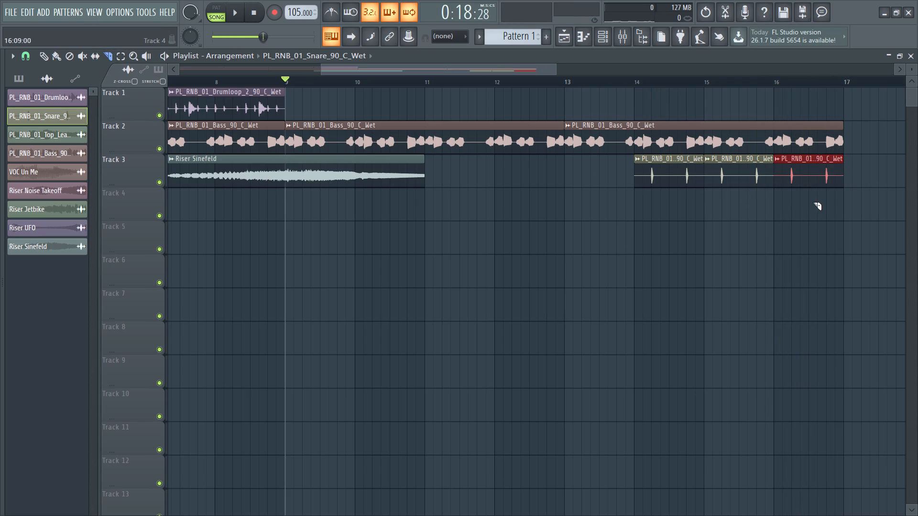
left_click_drag(807, 207, 811, 159)
left_click_drag(811, 159, 811, 156)
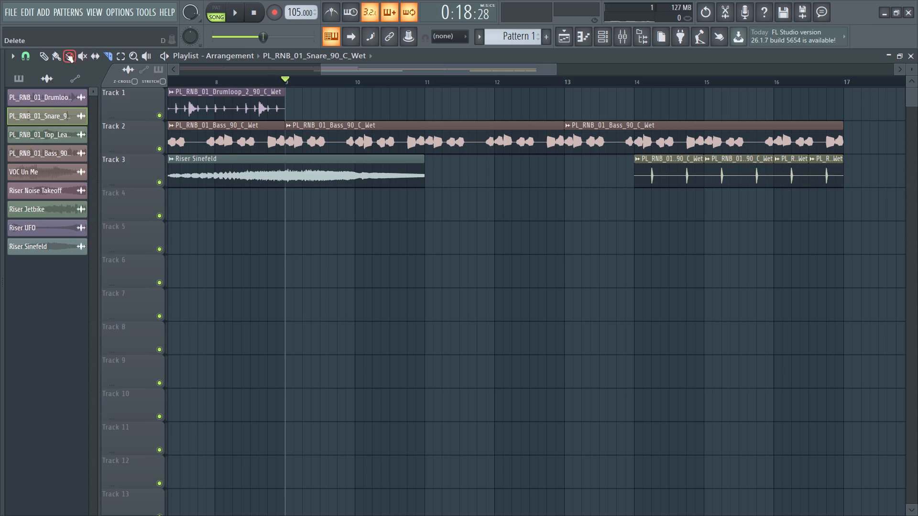
Mute the first half of the sliced snare clip in bar 16 and play the arrangement.
left_click(83, 55)
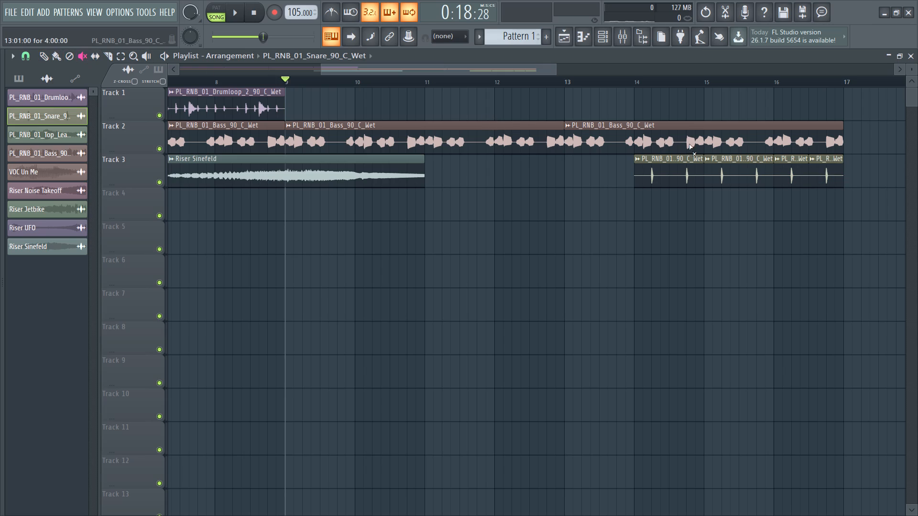
left_click(792, 173)
key("space")
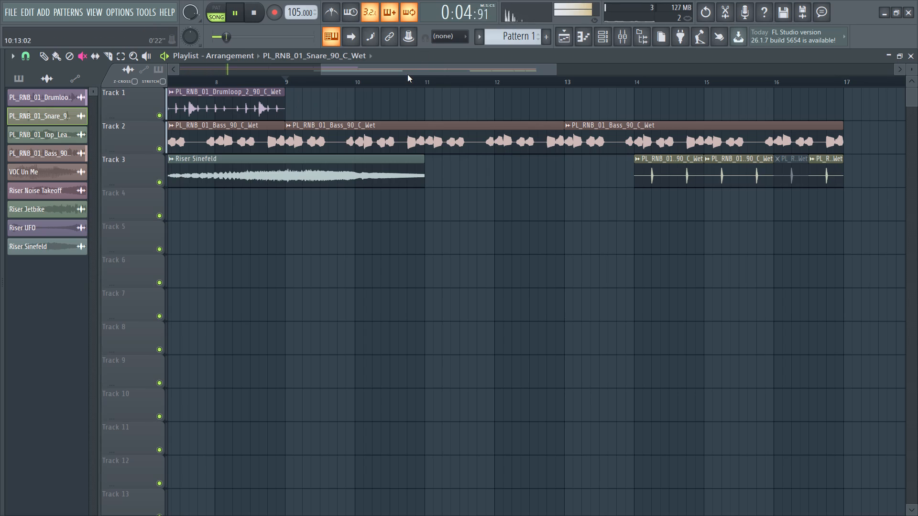
Copy the two drum loop clips and the bass clip from bars 1 to 4 to start at bar 17 on Tracks 1 and 2.
left_click_drag(407, 68, 174, 78)
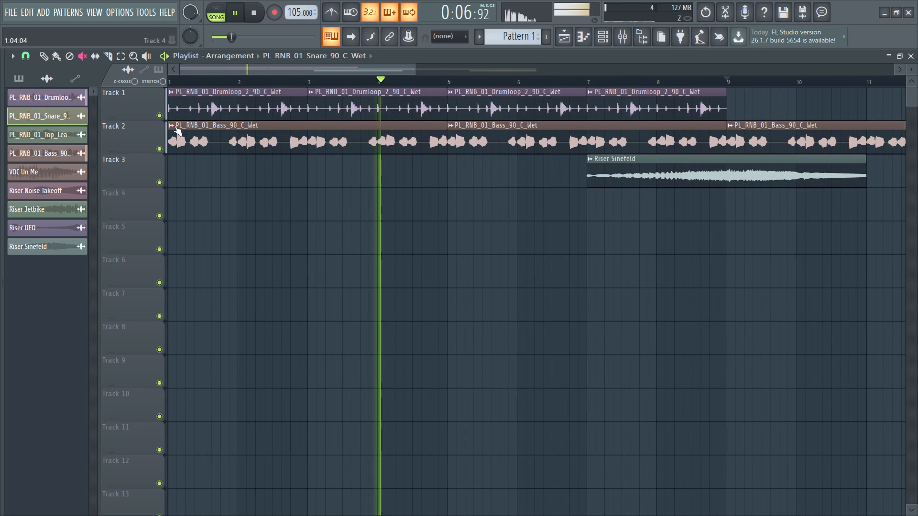
left_click(45, 58)
left_click_drag(173, 194, 210, 162, "ctrl")
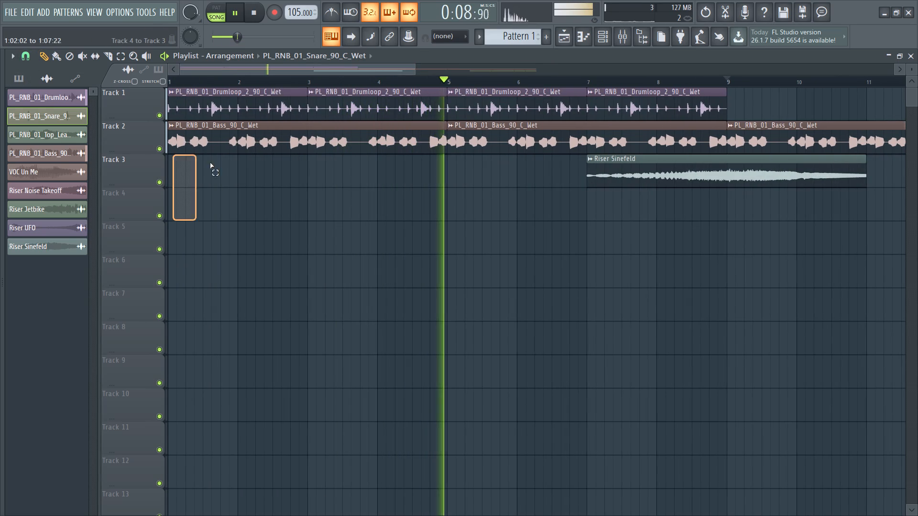
left_click_drag(210, 162, 426, 100, "ctrl")
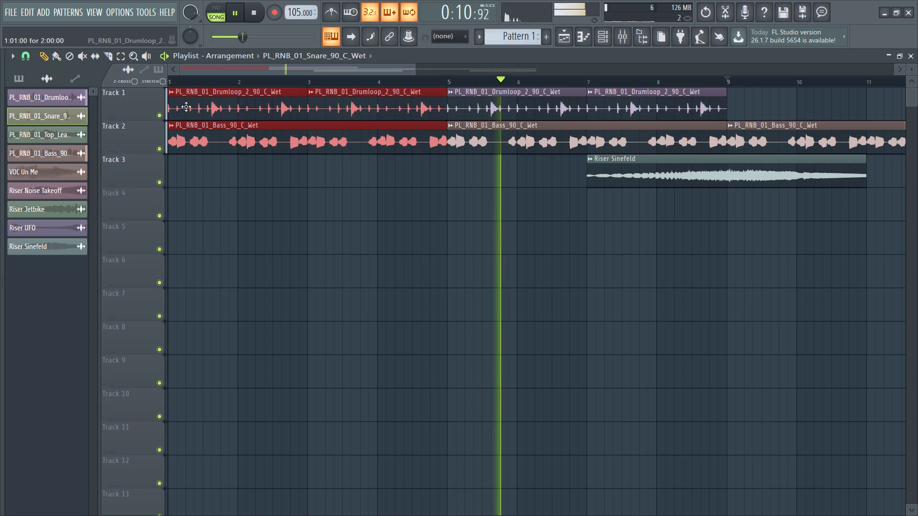
left_click_drag(186, 107, 917, 181, "shift")
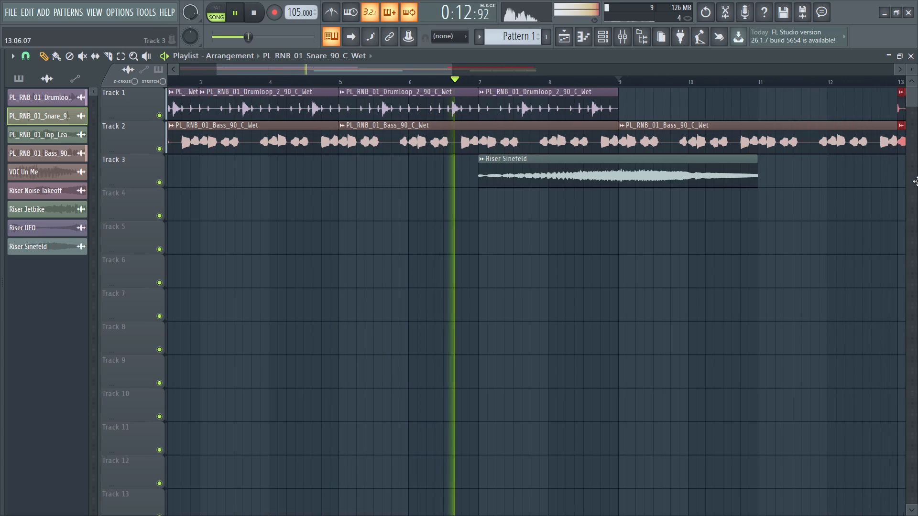
left_click_drag(917, 181, 917, 180, "shift")
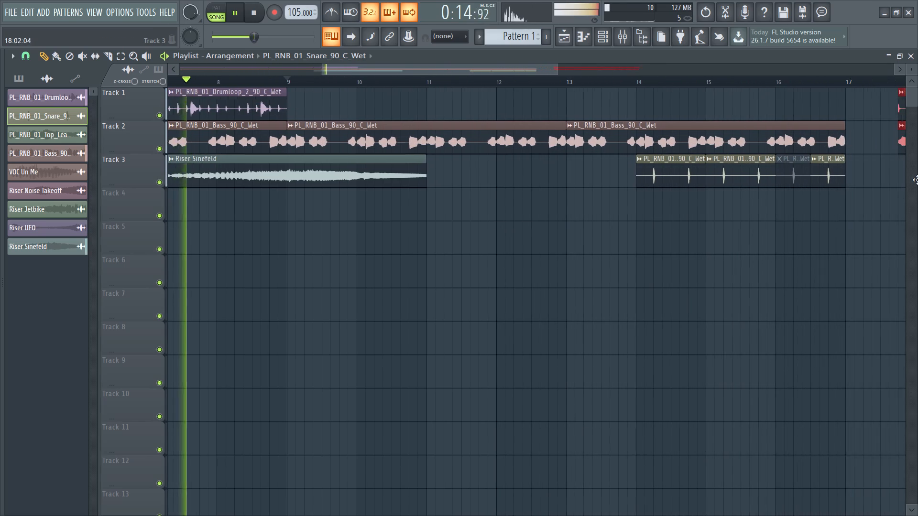
left_click_drag(917, 180, 777, 91, "shift")
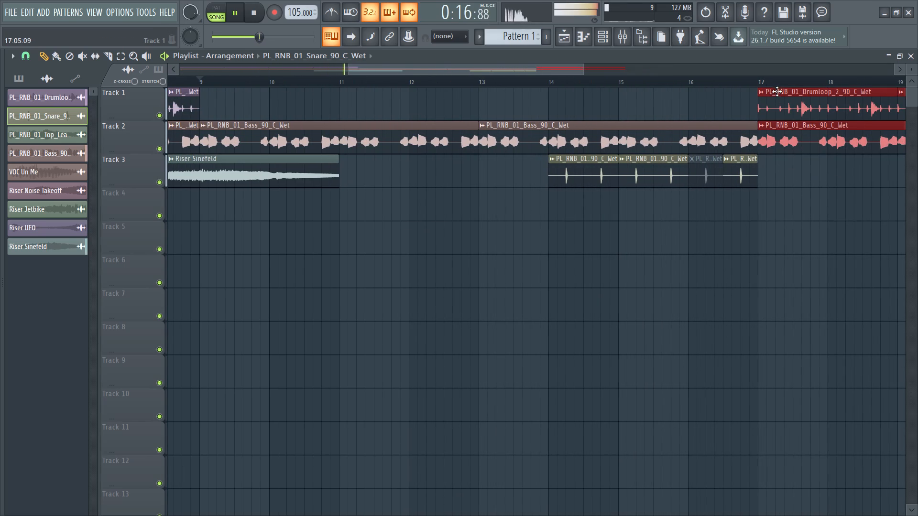
left_click_drag(777, 91, 777, 91, "shift")
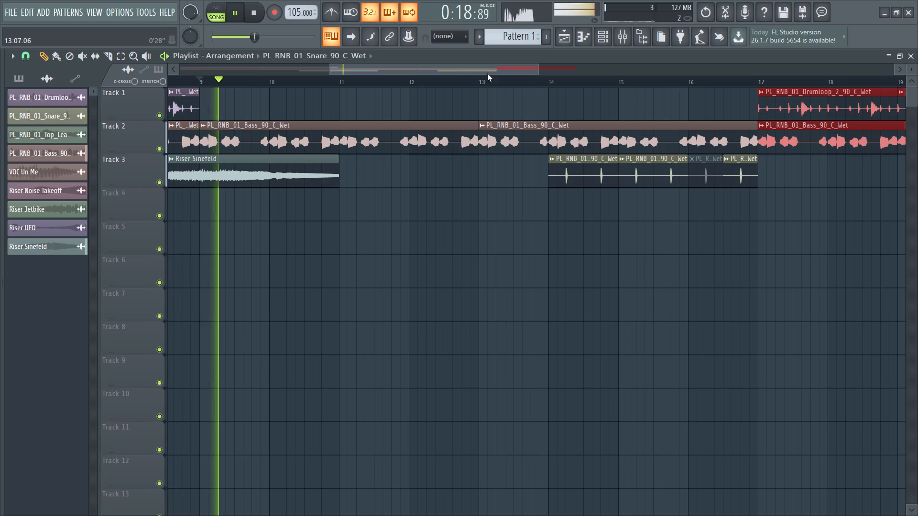
Copy only the Track 3 snare clips from bars 14 to 16, including the muted piece, to start at bar 17.
left_click_drag(487, 74, 621, 78)
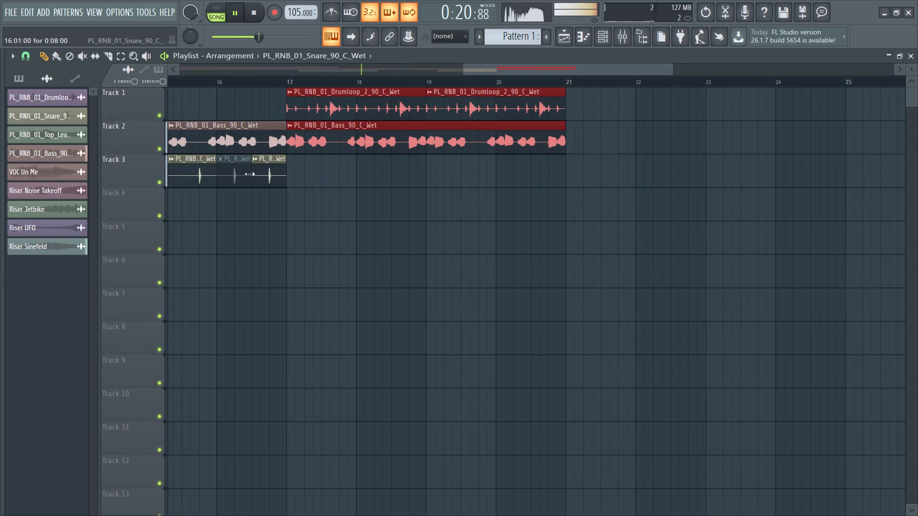
left_click_drag(535, 71, 448, 80)
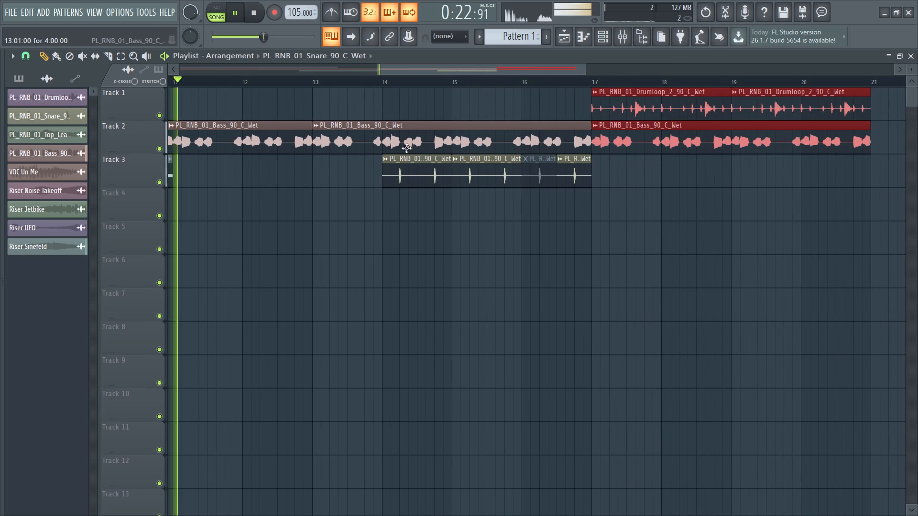
left_click_drag(384, 218, 509, 140, "ctrl")
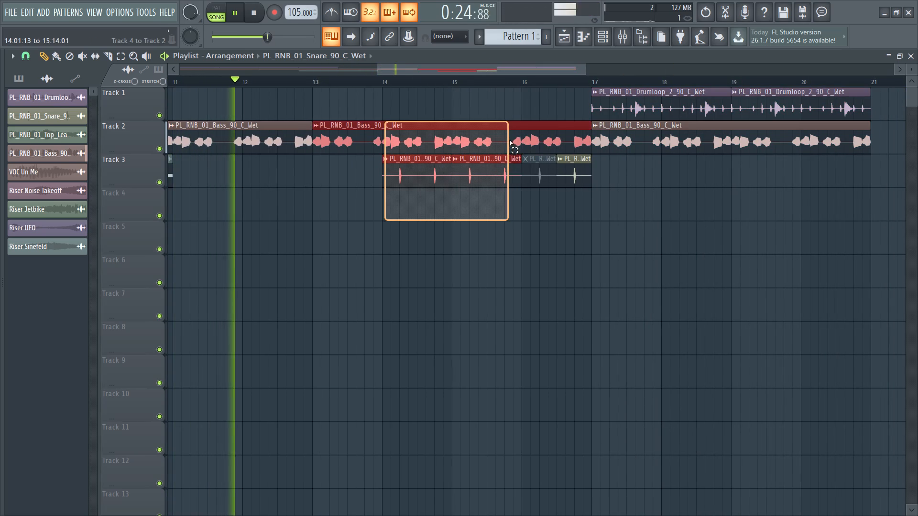
left_click_drag(509, 140, 568, 141, "ctrl")
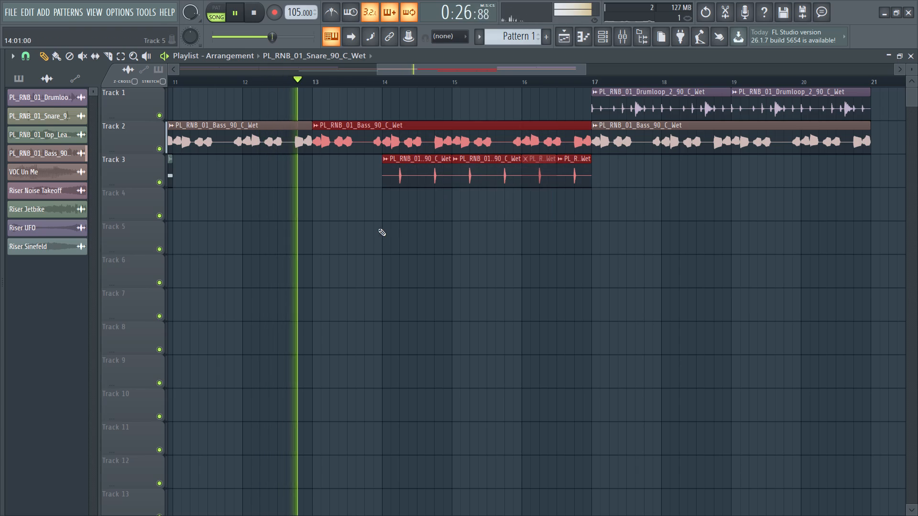
left_click_drag(389, 207, 530, 160, "ctrl")
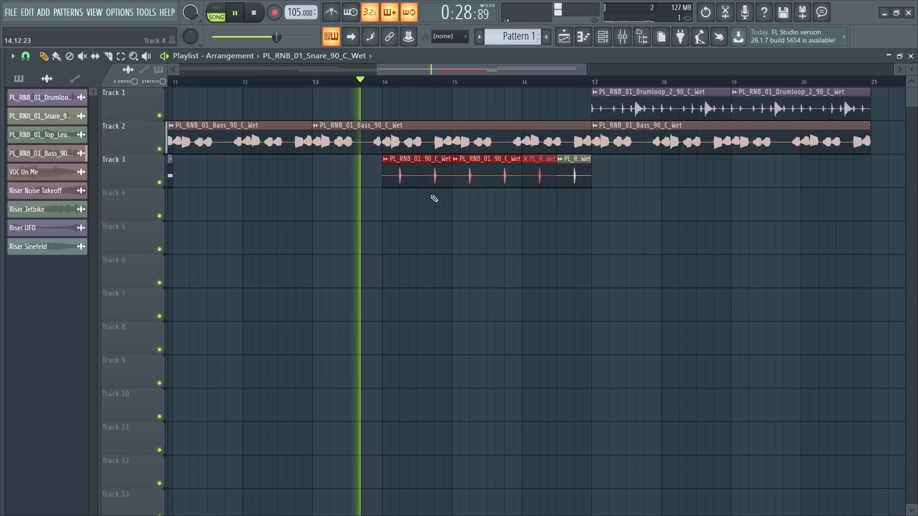
left_click_drag(421, 199, 539, 132, "ctrl")
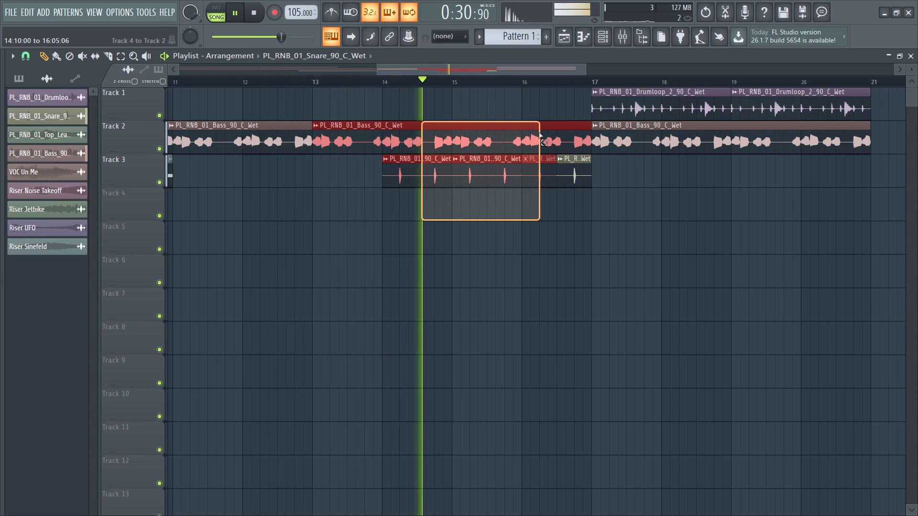
left_click_drag(539, 132, 564, 180, "ctrl")
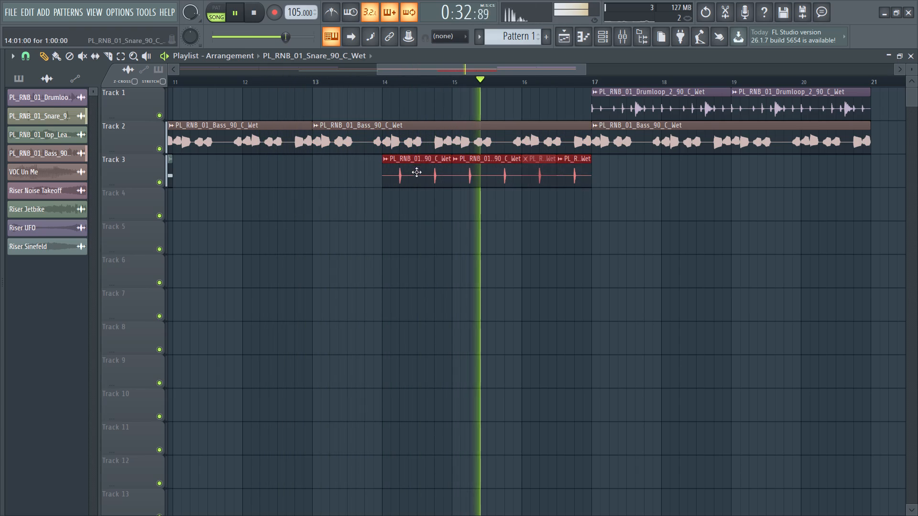
left_click_drag(412, 177, 625, 186, "shift")
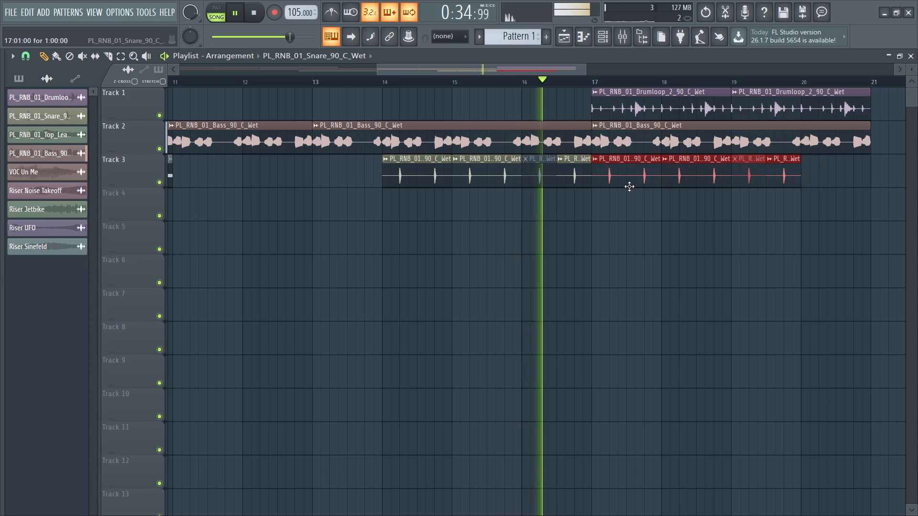
Copy the drum loop, bass and snare clips from bars 17 to 20 on Tracks 1 to 3 to start at bar 21.
left_click_drag(537, 67, 558, 73)
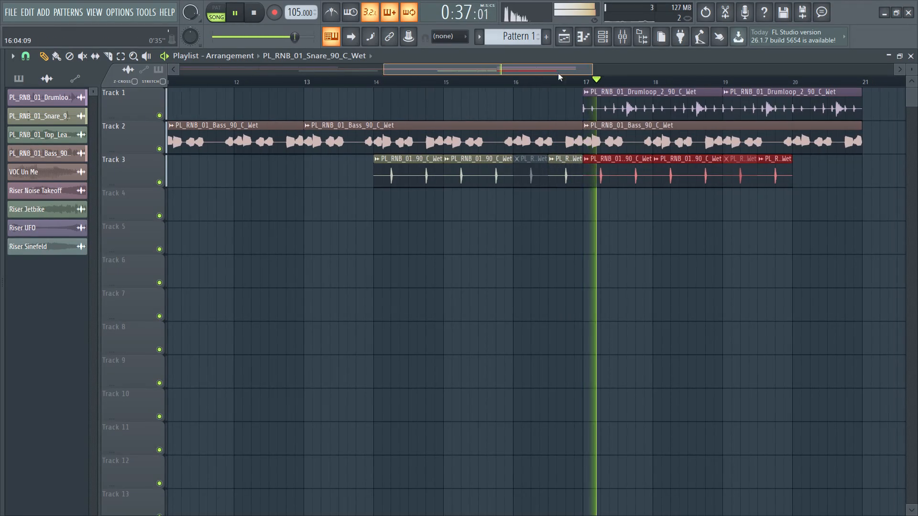
left_click_drag(558, 73, 598, 76)
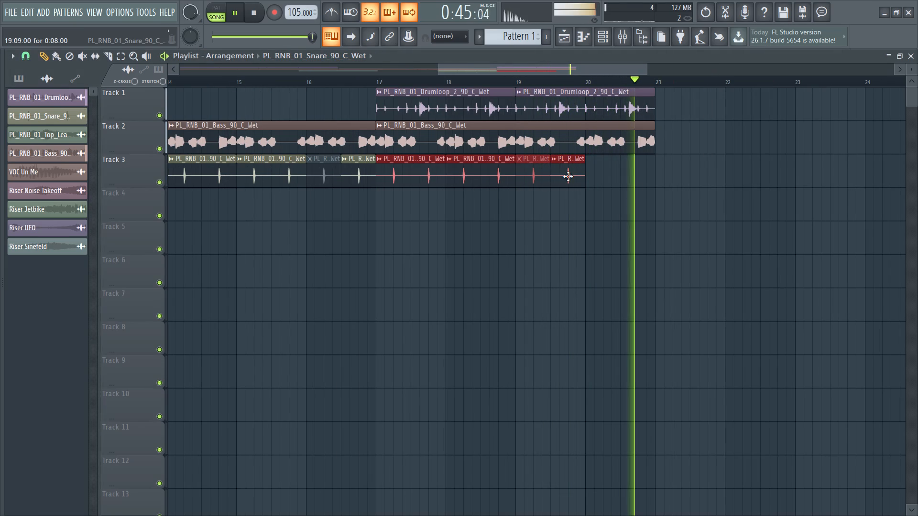
right_click(525, 213)
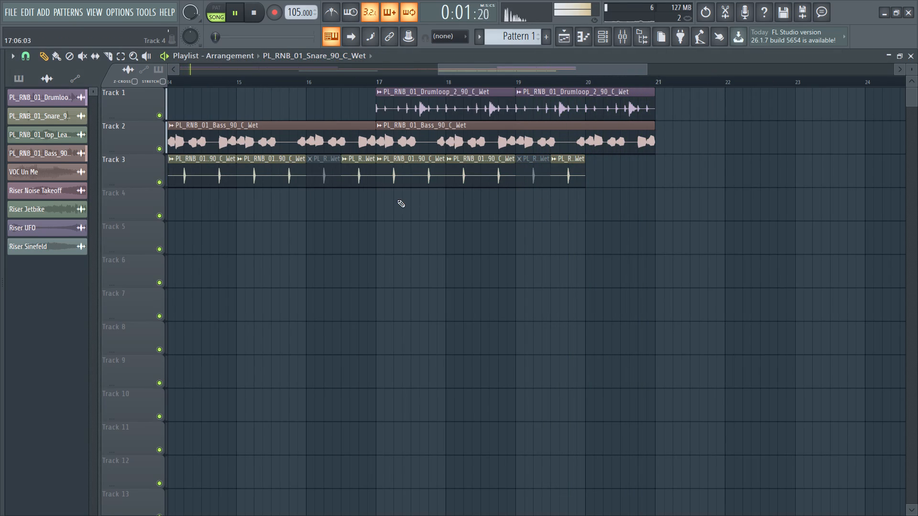
left_click_drag(681, 97, 649, 100, "ctrl")
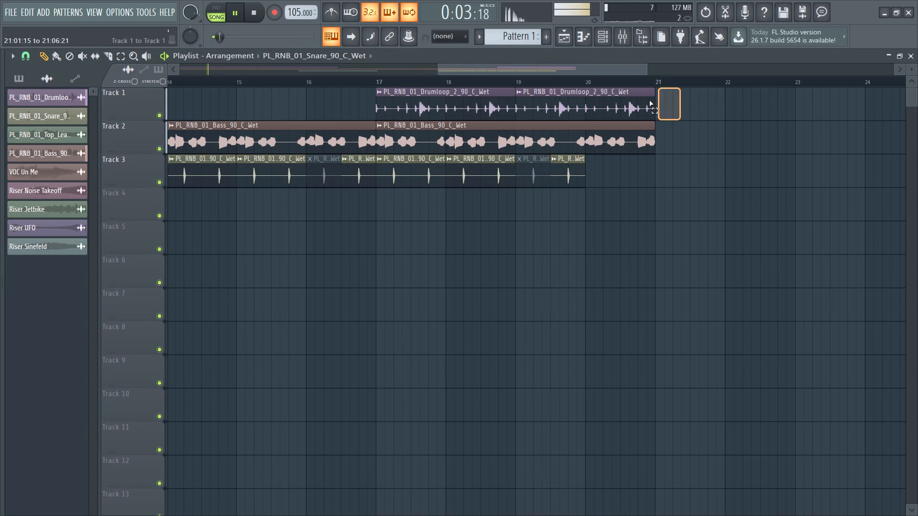
left_click_drag(649, 100, 404, 210, "ctrl")
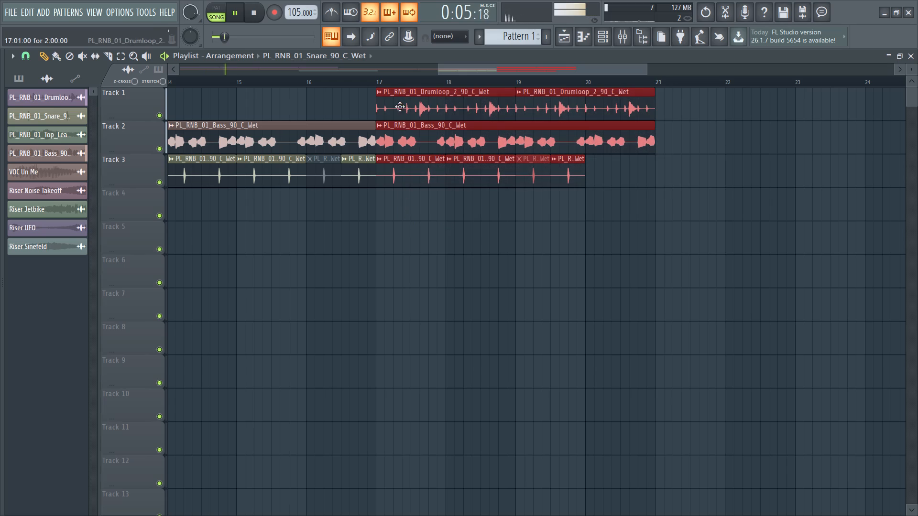
left_click_drag(400, 107, 675, 101, "shift")
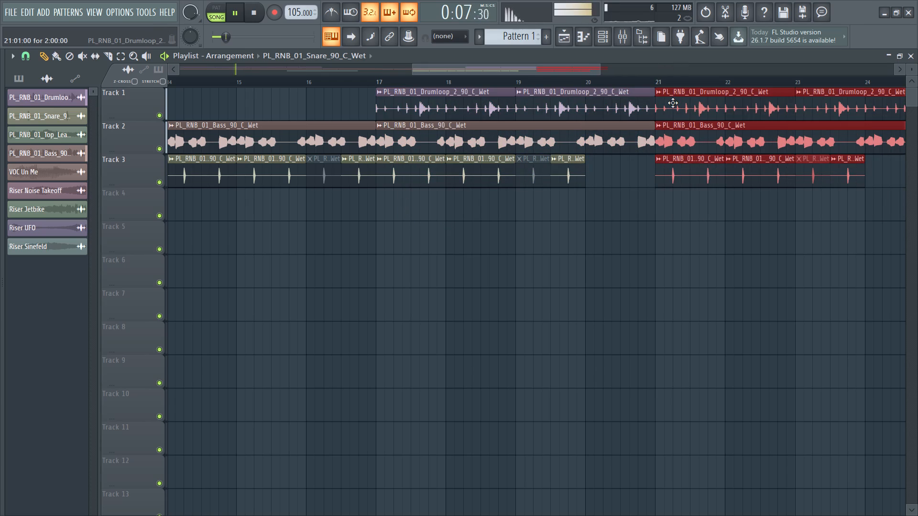
key("space")
key("space")
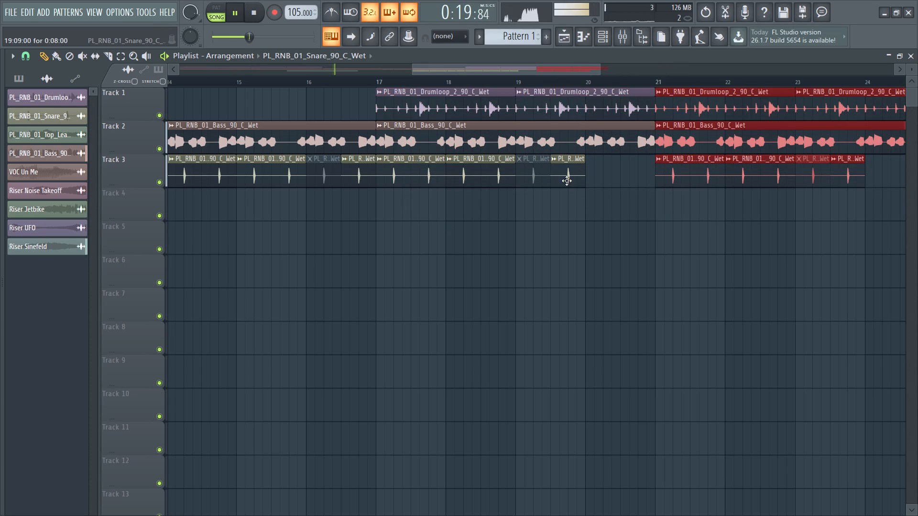
Copy the short snare clip in the second half of bar 19 twice to fill bar 20 on Track 3.
left_click_drag(571, 172, 601, 173, "shift")
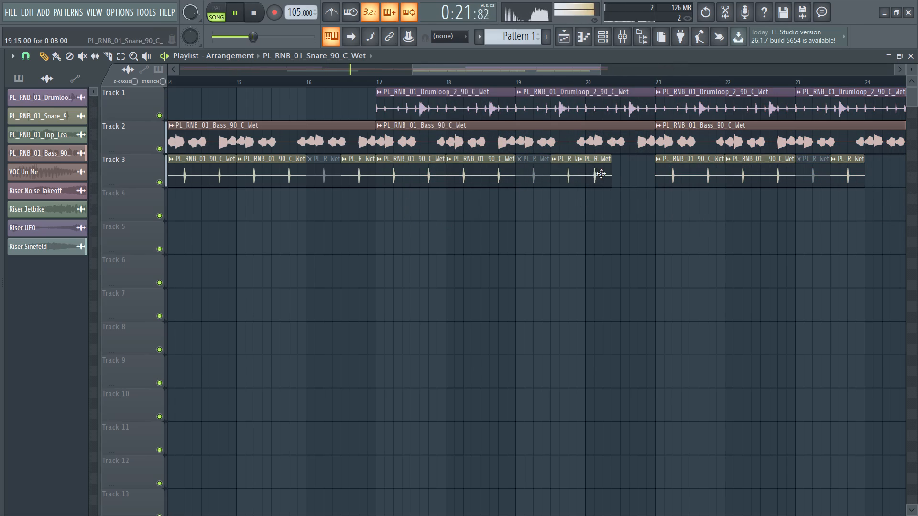
left_click_drag(601, 173, 602, 172, "shift")
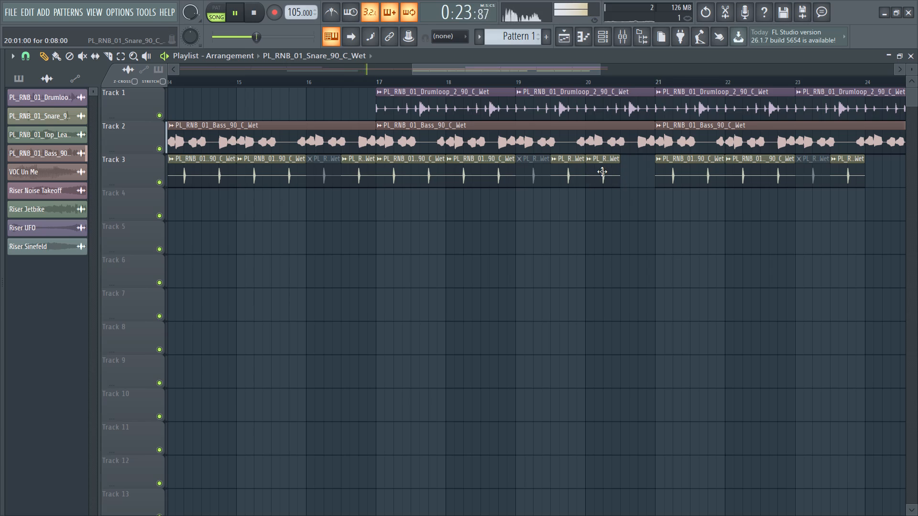
left_click_drag(601, 172, 633, 172, "shift")
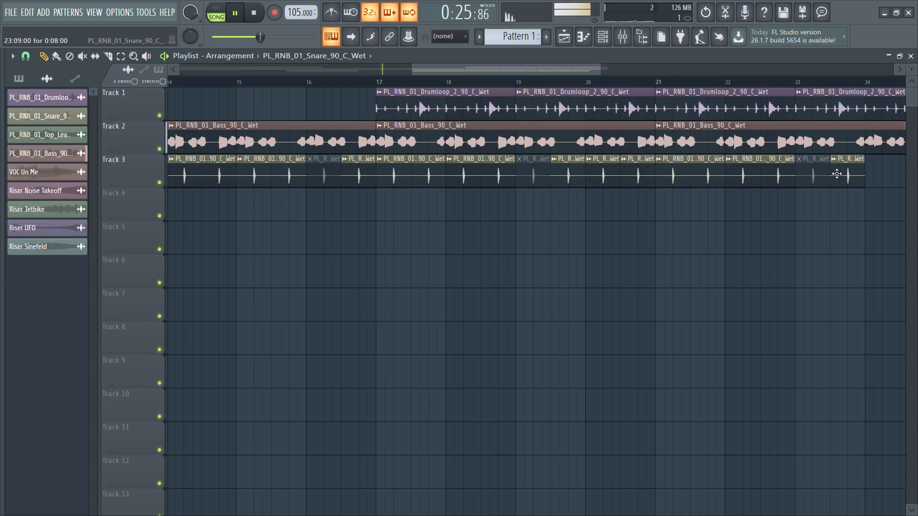
Copy the short snare clip in the second half of bar 23 twice to fill bar 24 on Track 3.
left_click_drag(510, 69, 601, 79)
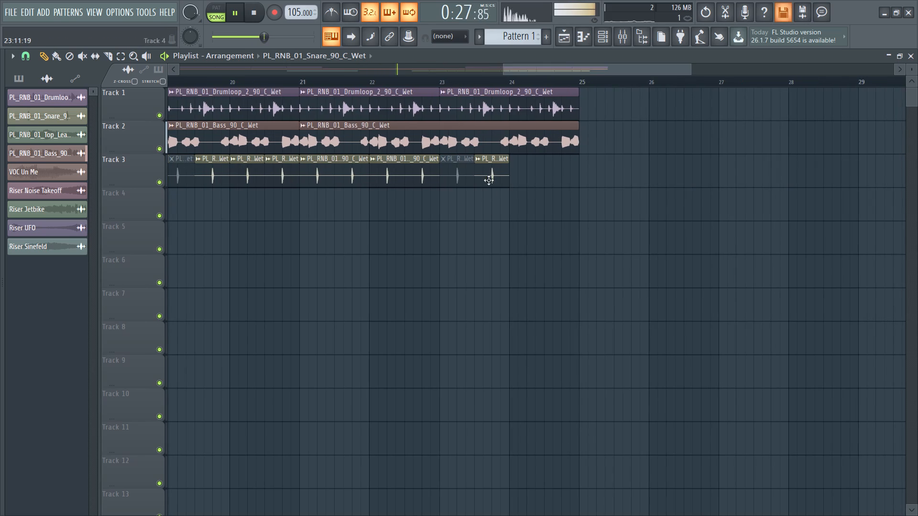
left_click_drag(492, 170, 529, 172, "shift")
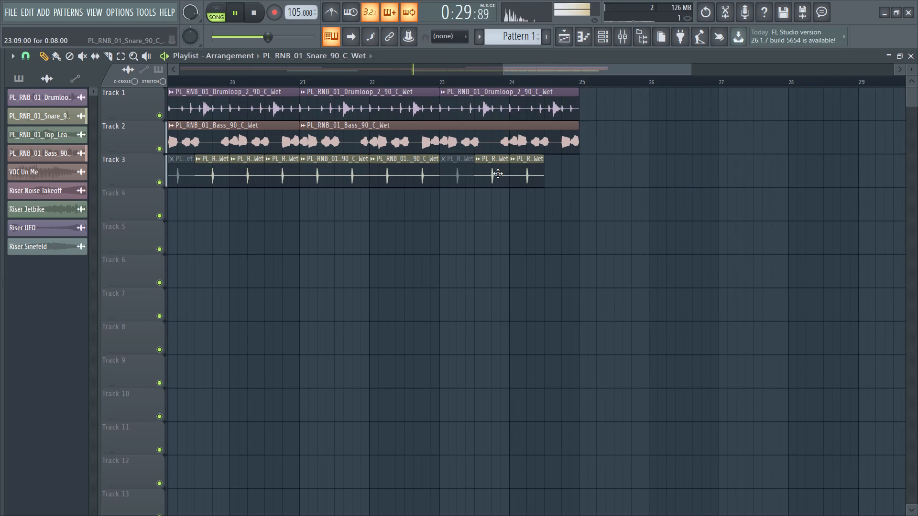
left_click_drag(496, 173, 567, 177, "shift")
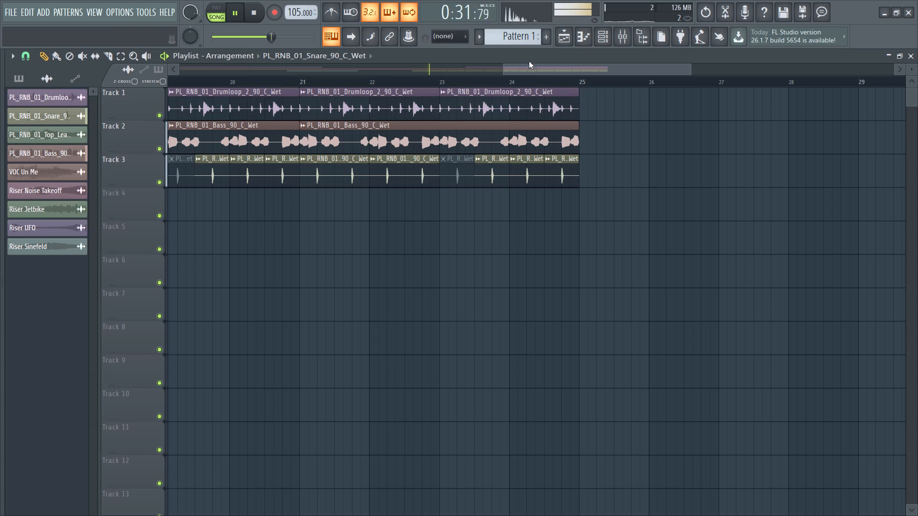
Collapse the Risers folder and look through the drum kits and sample packs in the GABU PACKS folder.
left_click_drag(502, 73, 46, 74)
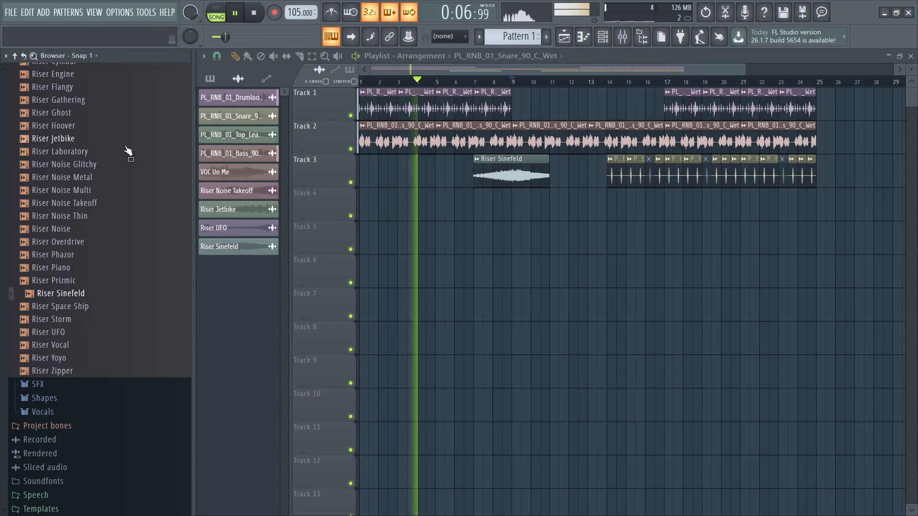
scroll(58, 180, "up", 3)
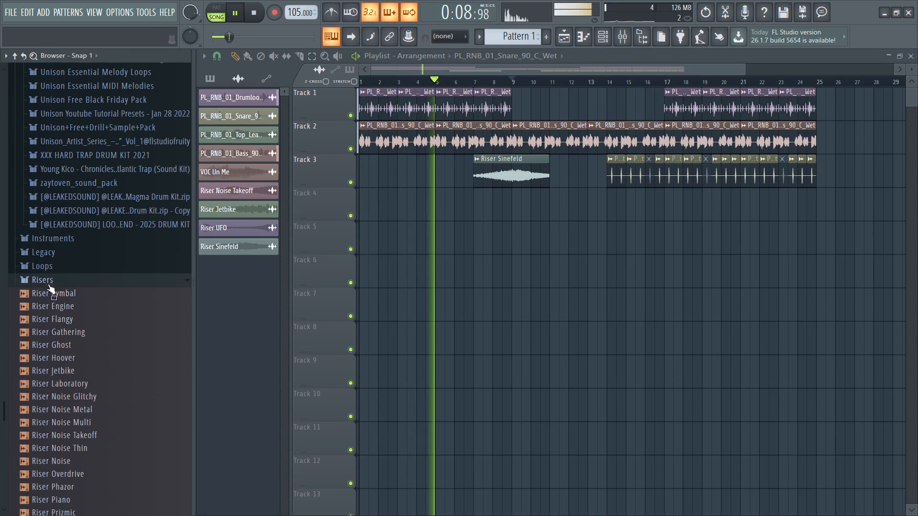
left_click(49, 281)
scroll(40, 281, "up", 1)
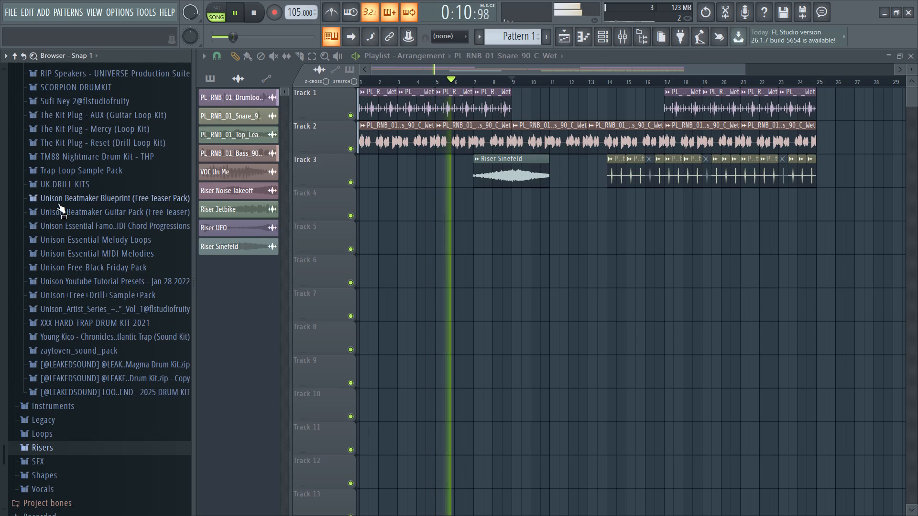
scroll(61, 168, "up", 1)
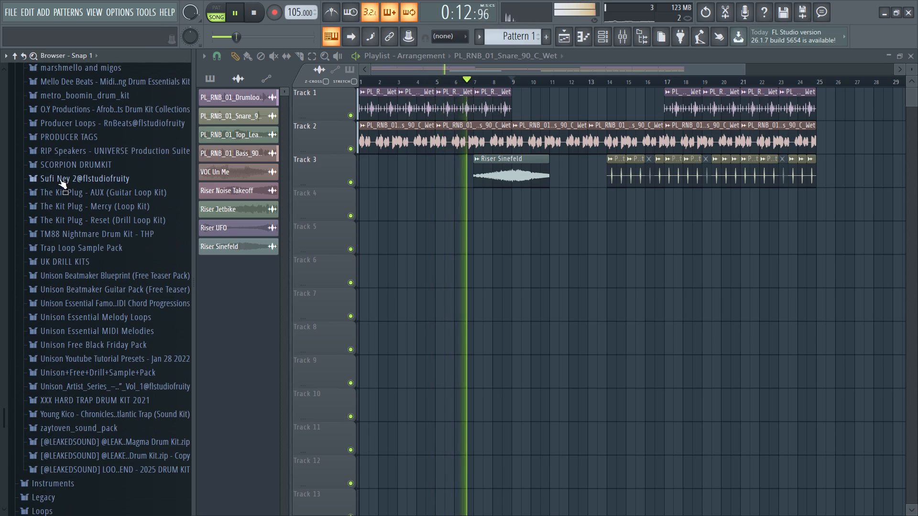
left_click(59, 163)
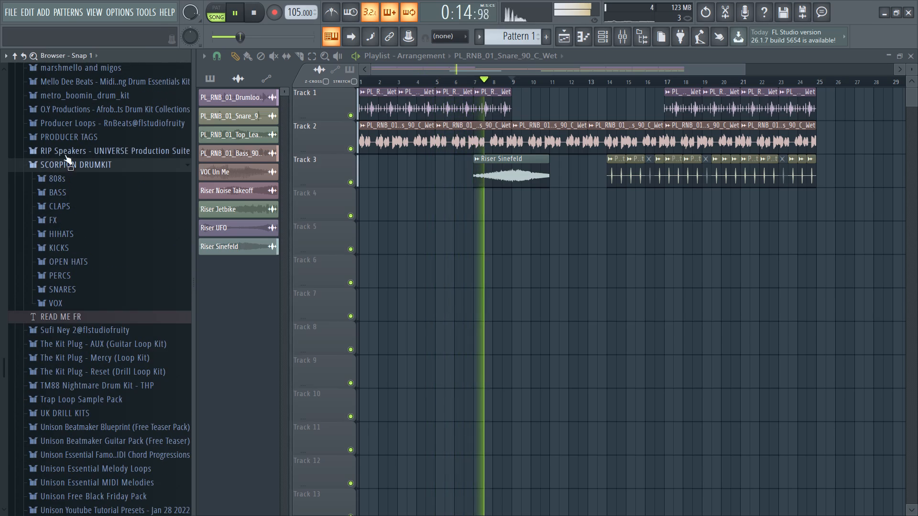
left_click(65, 163)
scroll(64, 161, "up", 1)
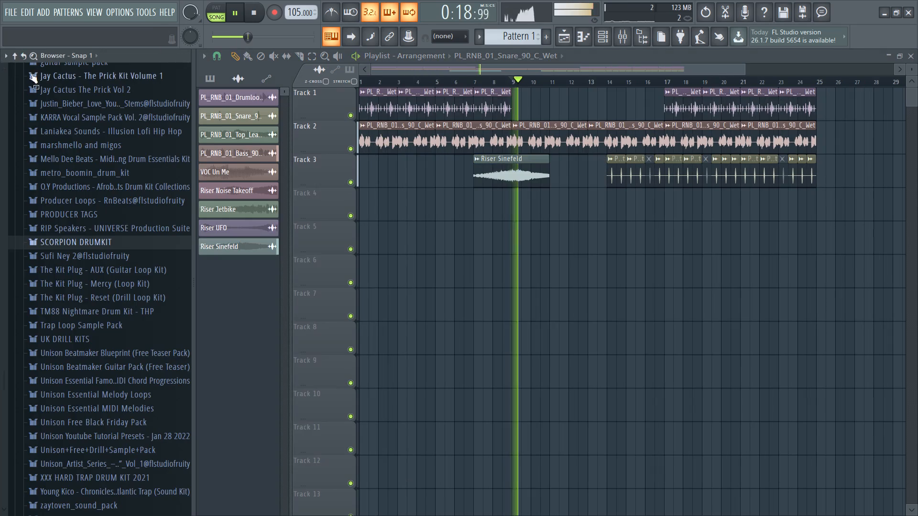
left_click(7, 13)
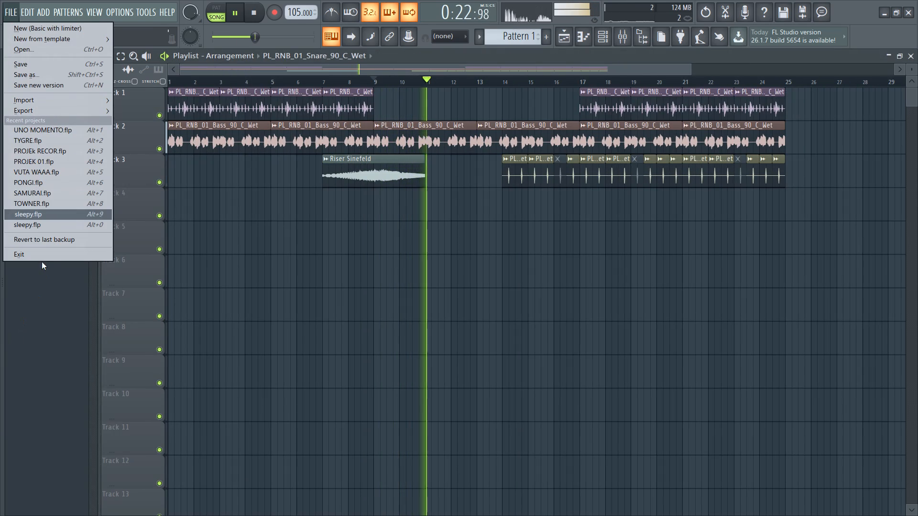
left_click(35, 310)
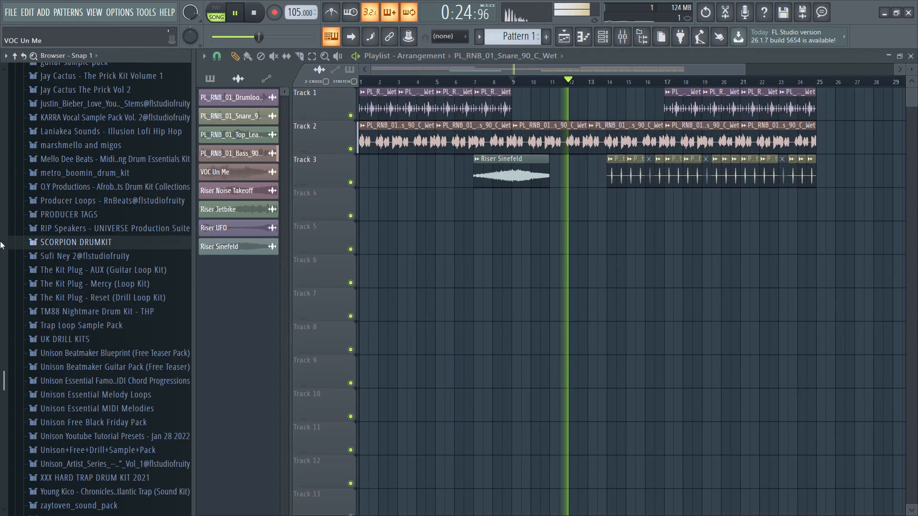
scroll(80, 198, "up", 2)
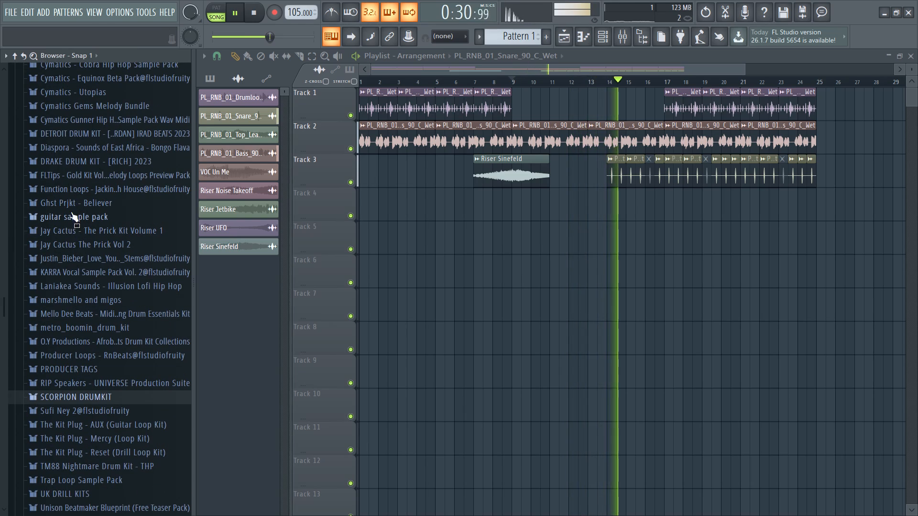
scroll(71, 211, "up", 1)
scroll(55, 130, "up", 1)
left_click(49, 174)
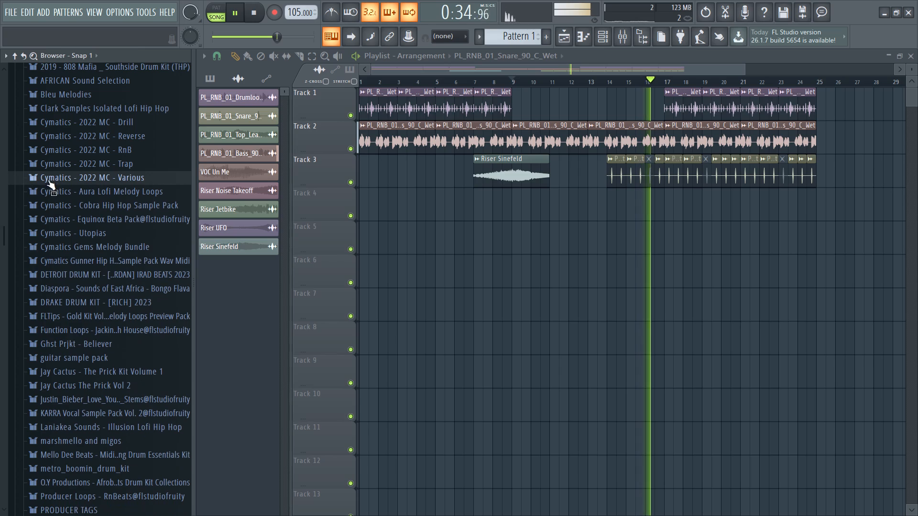
left_click_drag(55, 165, 55, 170)
left_click(54, 164)
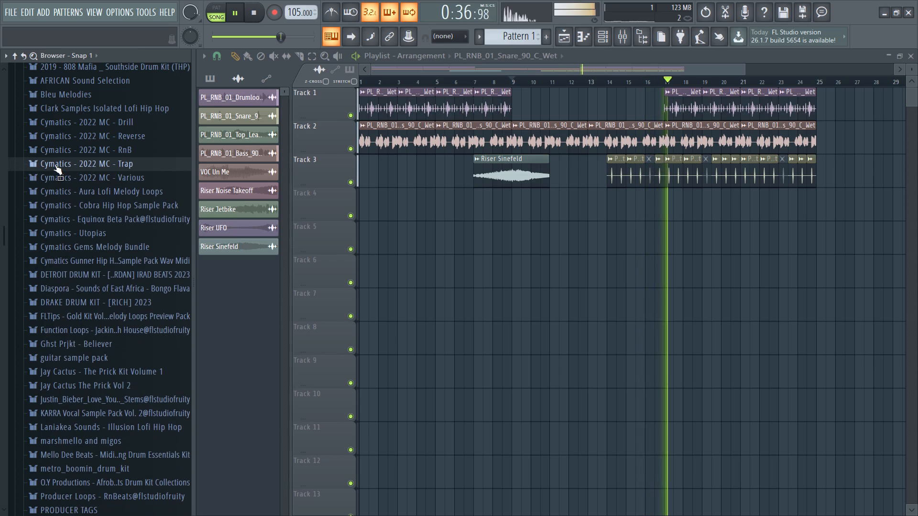
scroll(54, 157, "up", 1)
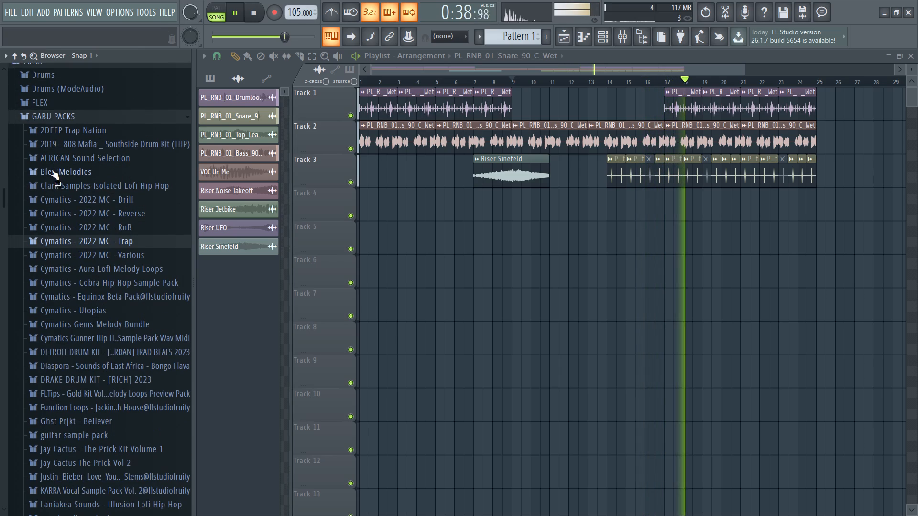
Open the Wood folder of the AFRICAN Drum Kit in AFRICAN Sound Selection and audition the Wood 2 sample.
left_click(56, 158)
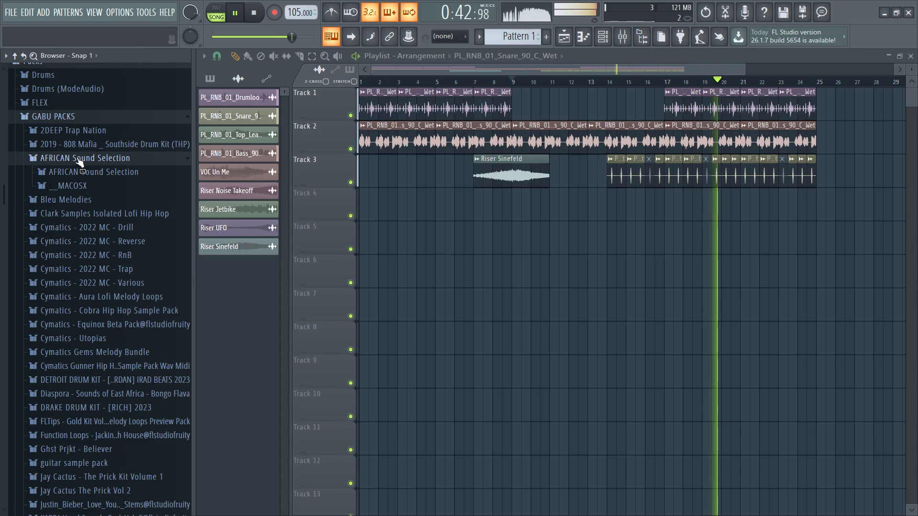
left_click(74, 171)
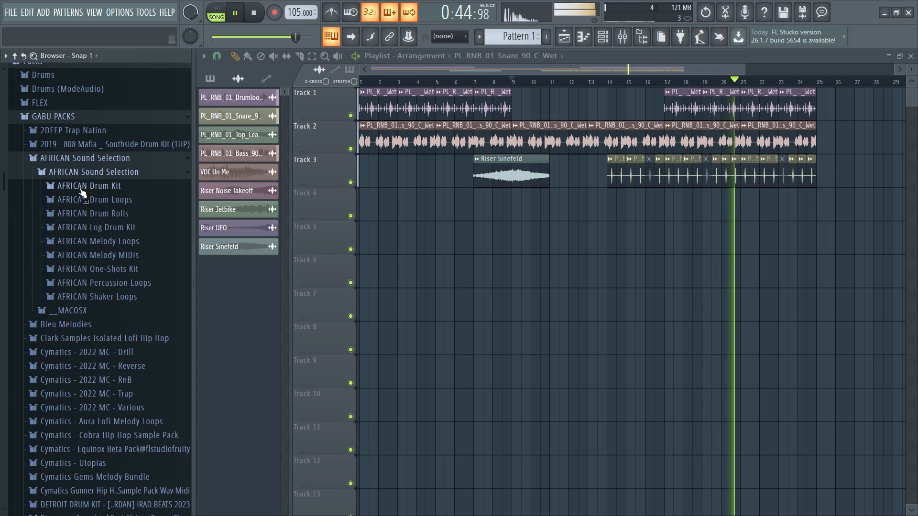
left_click(80, 188)
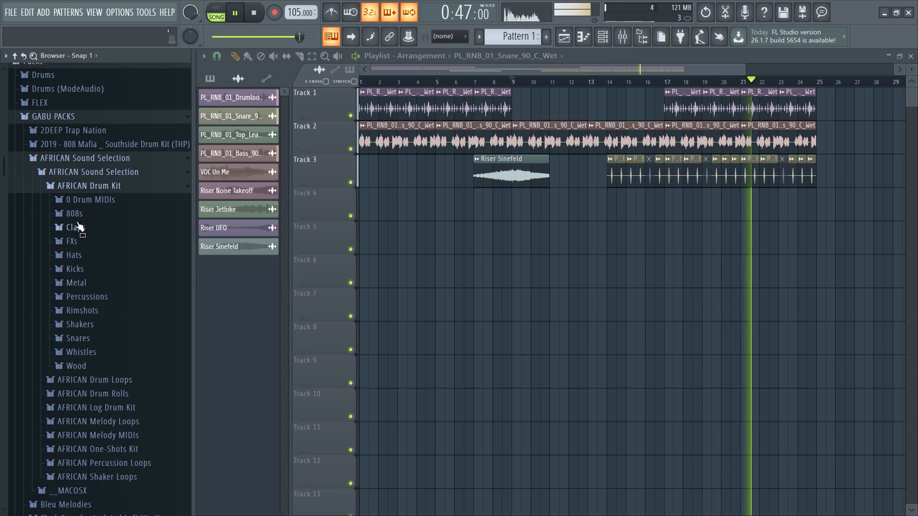
left_click(77, 369)
left_click(77, 377)
left_click(78, 376)
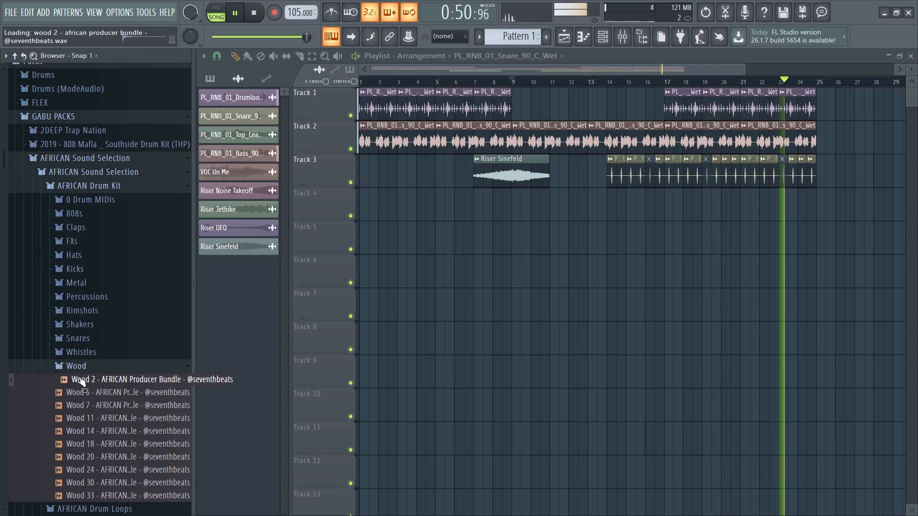
left_click(78, 376)
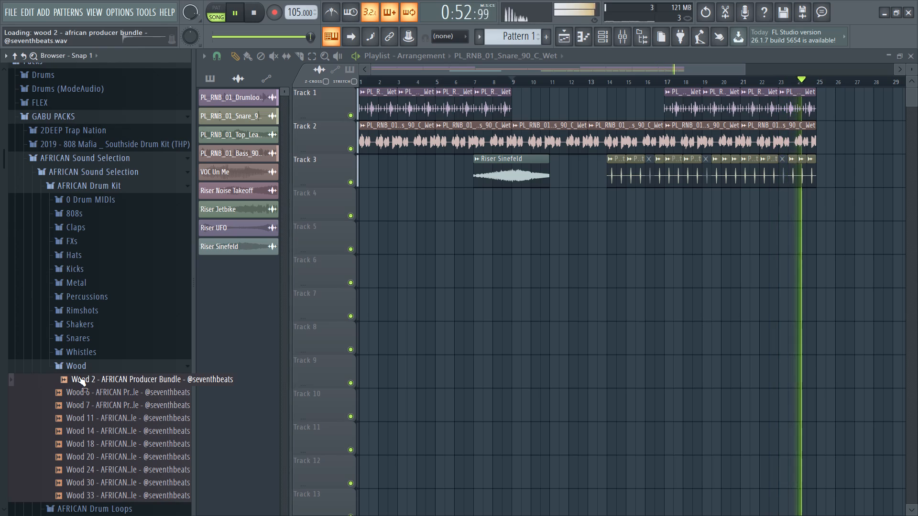
left_click(78, 376)
double_click(78, 375)
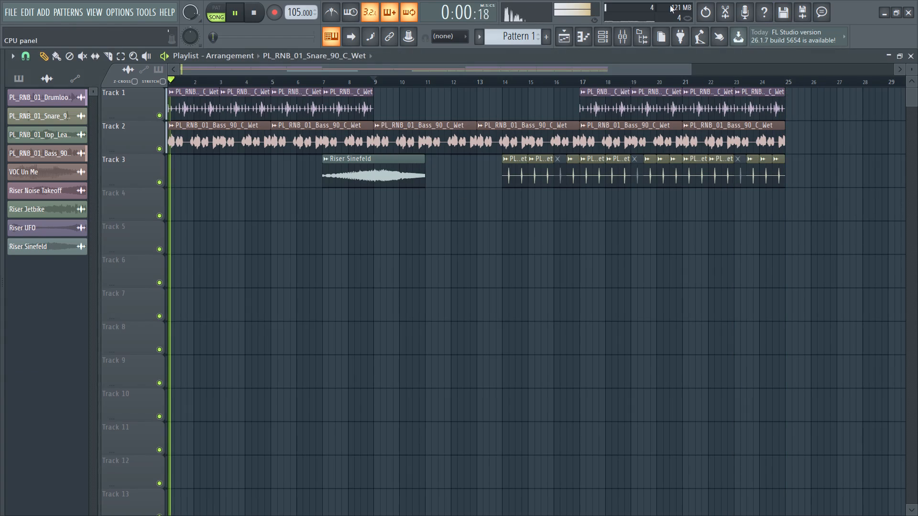
Show the channel rack and filter it to the Unsorted channel group.
left_click(598, 42)
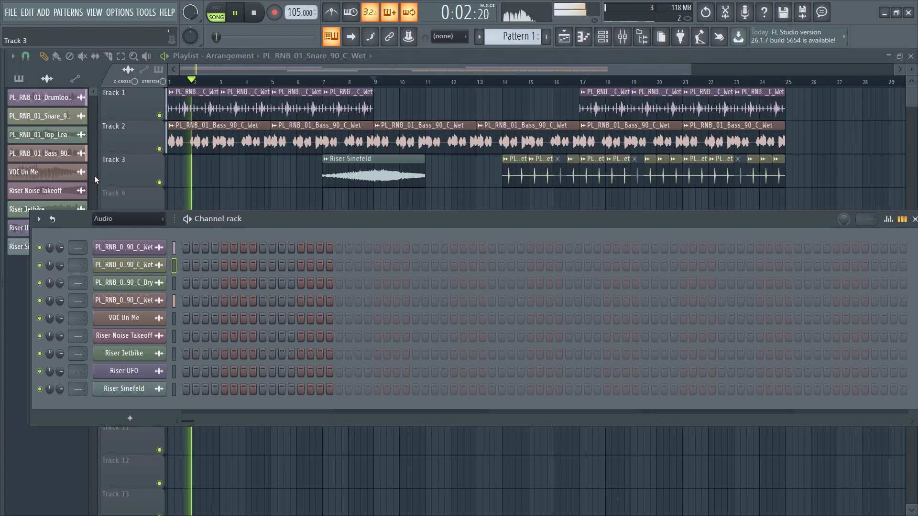
left_click(126, 218)
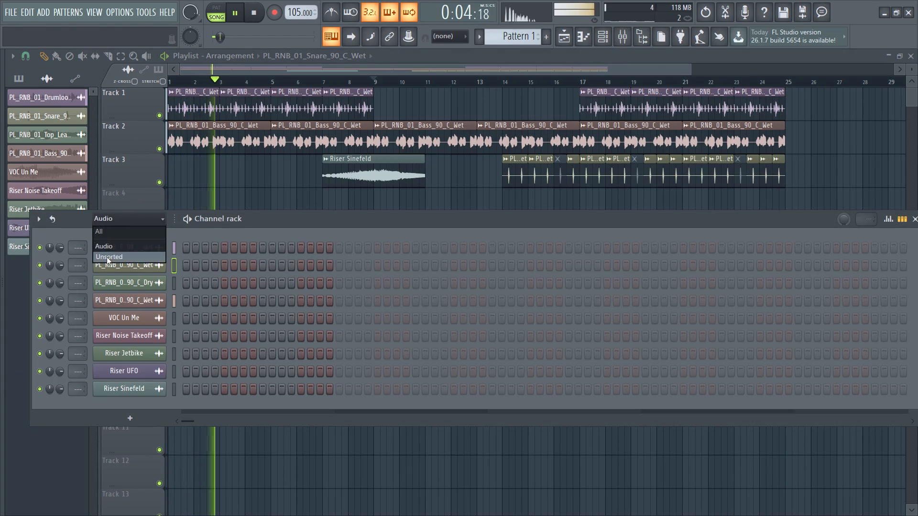
left_click(109, 258)
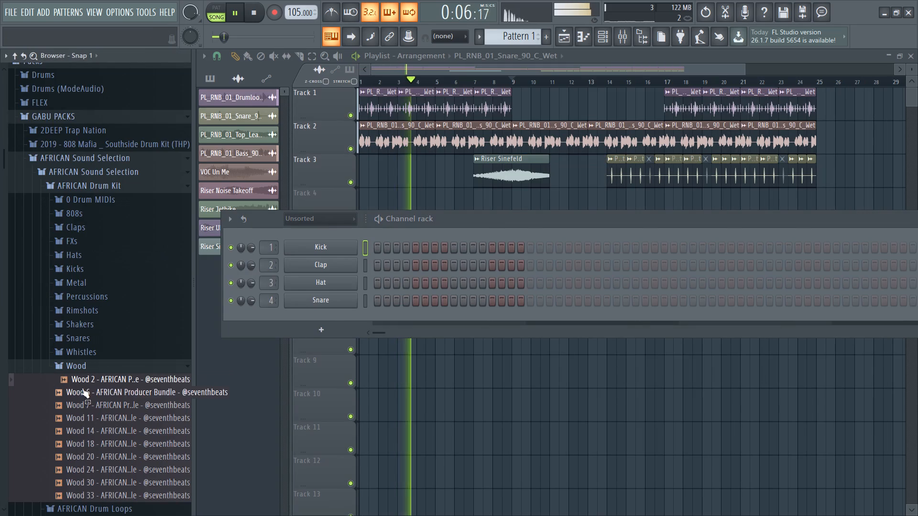
Audition the Wood 2 to Wood 11 samples and add Wood 7 to the channel rack as a new channel.
left_click(83, 378)
left_click(82, 393)
left_click(82, 411)
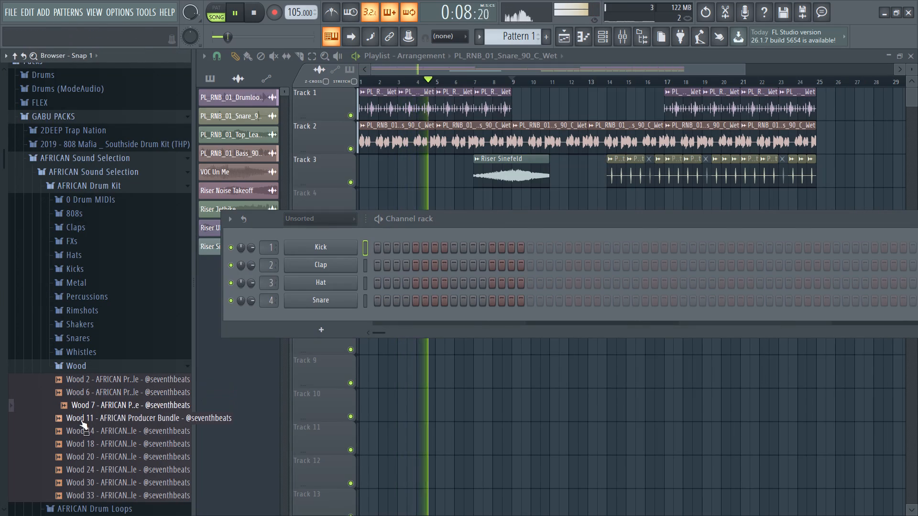
left_click(80, 420)
left_click(82, 399)
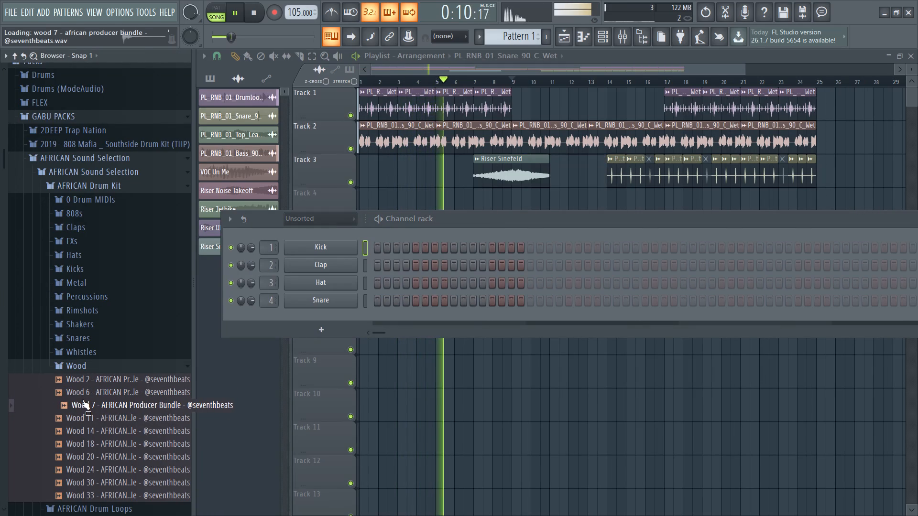
left_click_drag(82, 402, 121, 311)
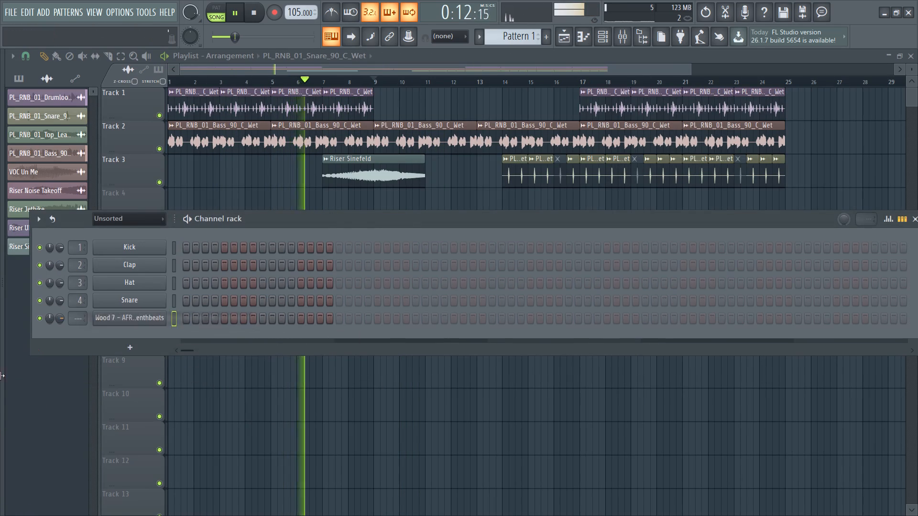
Compare the Wood 7, Wood 11 and Wood 14 samples and add Wood 11 as a new channel below Wood 7.
right_click(74, 405)
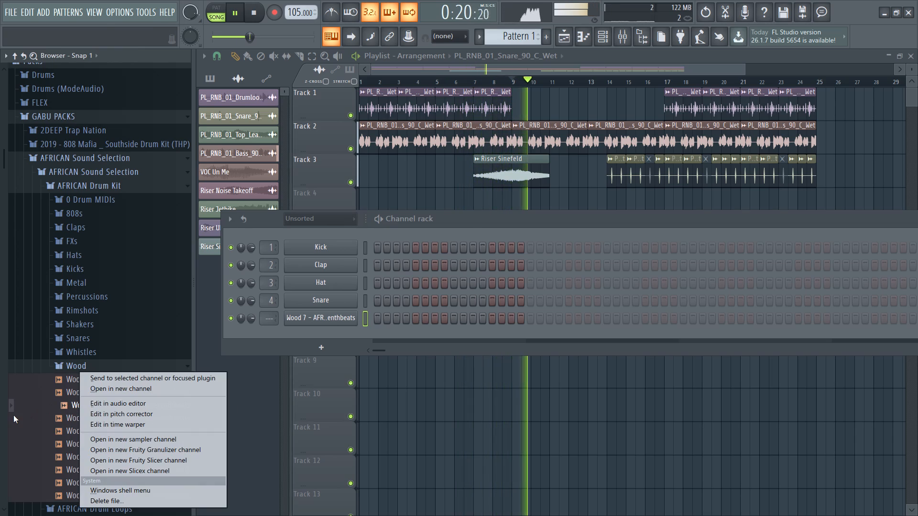
left_click(14, 415)
left_click(62, 405)
left_click(72, 426)
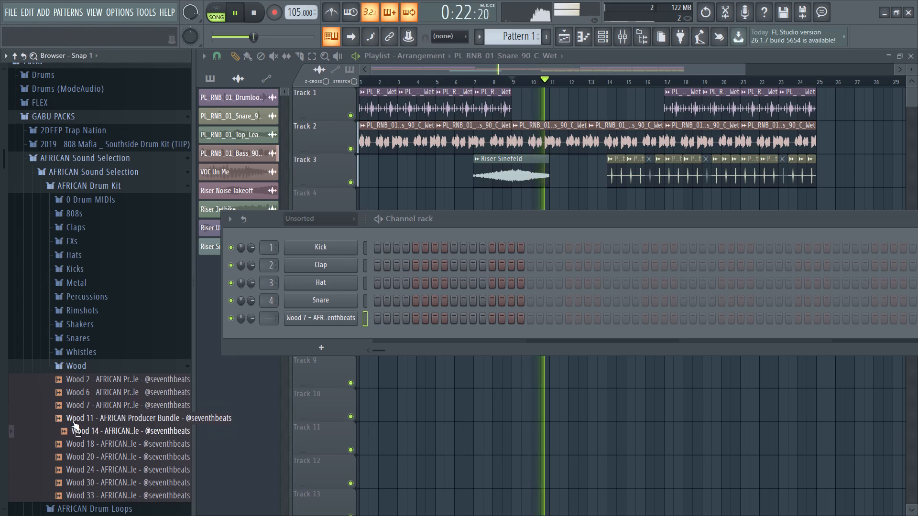
left_click(72, 420)
left_click(72, 417)
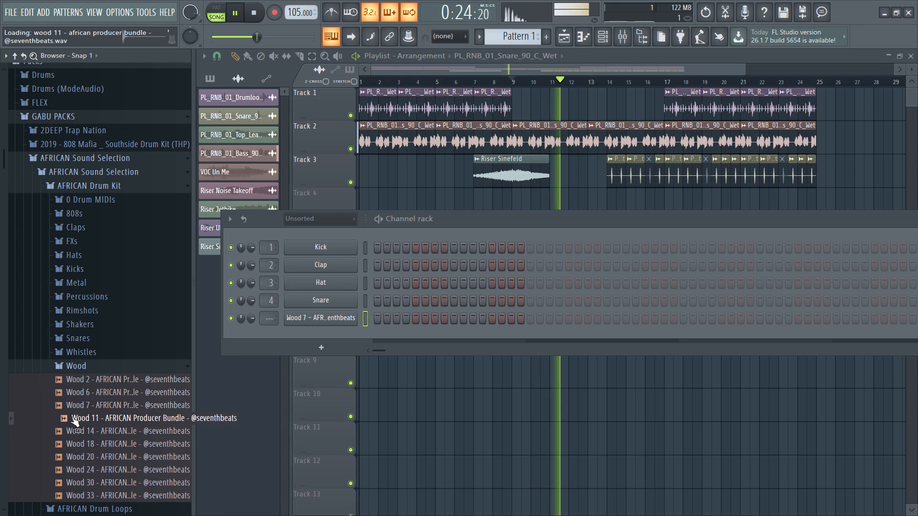
left_click(72, 417)
left_click_drag(72, 417, 100, 318)
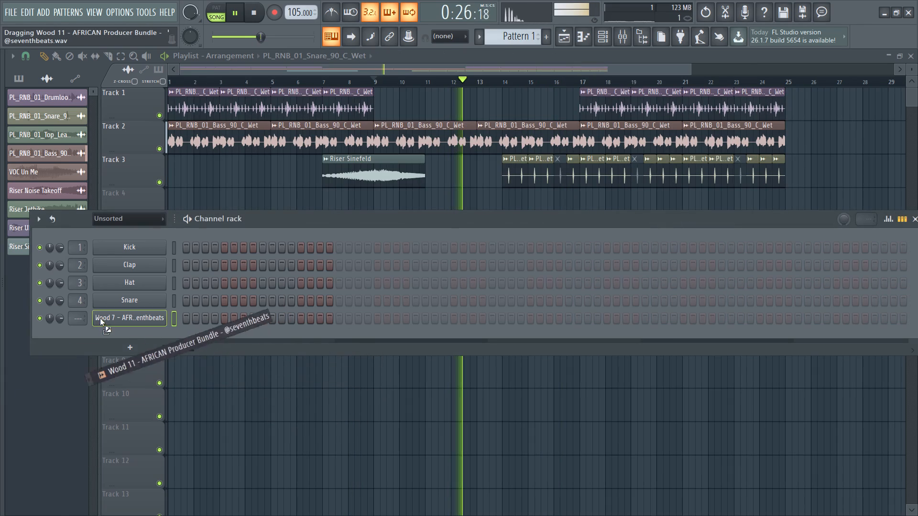
left_click_drag(100, 318, 105, 327)
Add the Wood 7 sample a second time as a new channel below Wood 11.
left_click(55, 410)
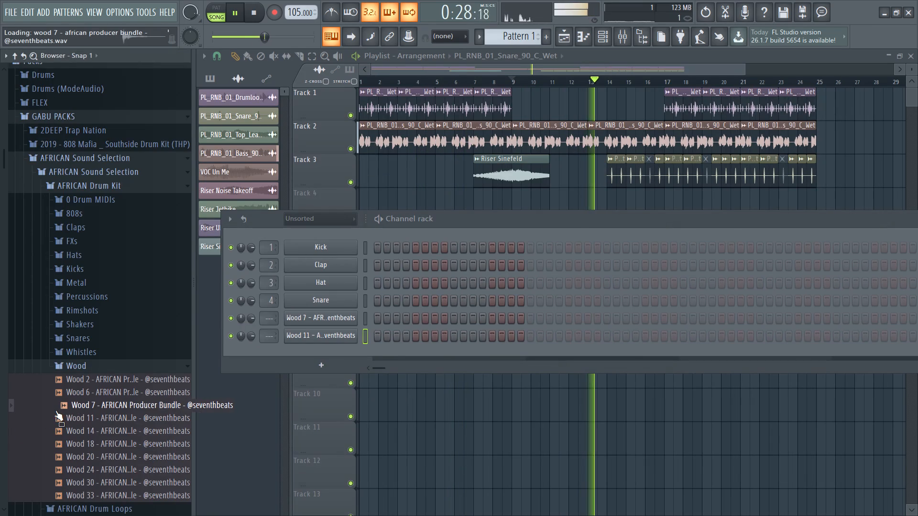
left_click_drag(70, 403, 279, 355)
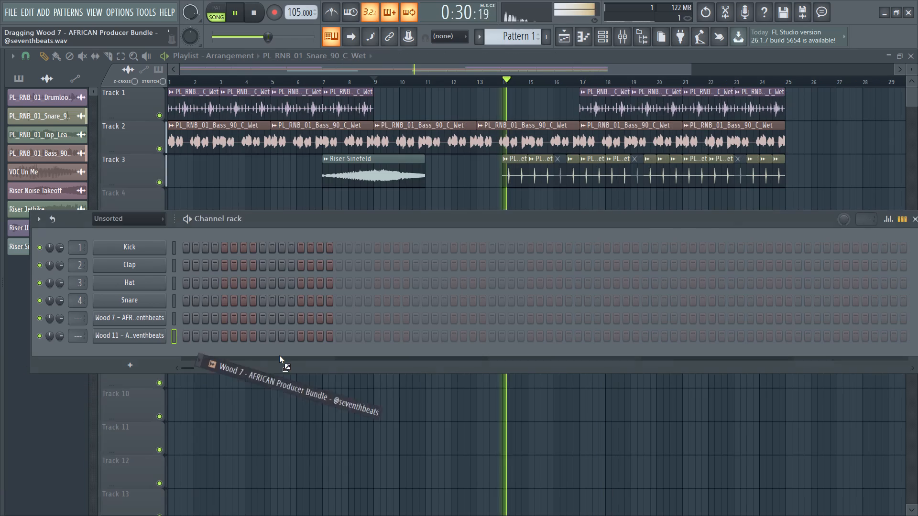
left_click_drag(279, 355, 134, 347)
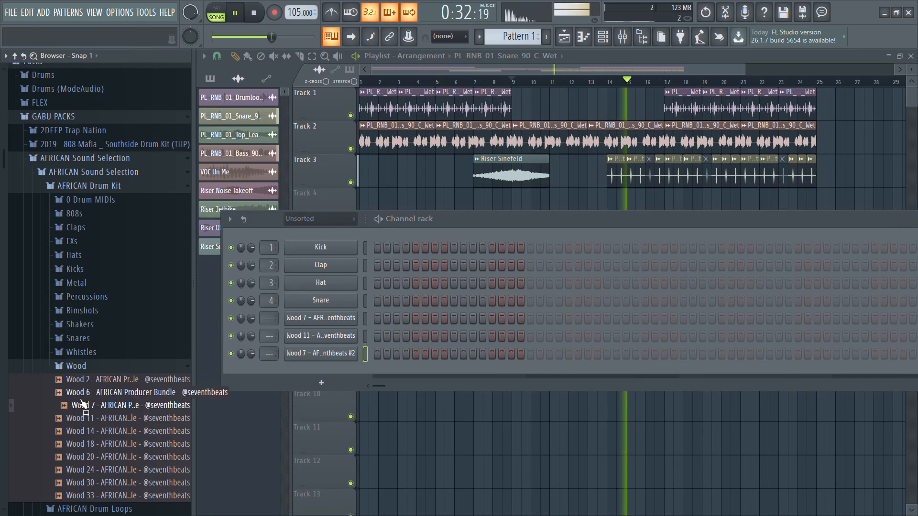
Audition more samples in the Wood folder, including Wood 2, Wood 6, Wood 20, Wood 24, Wood 30 and Wood 33.
left_click(91, 389)
left_click(93, 378)
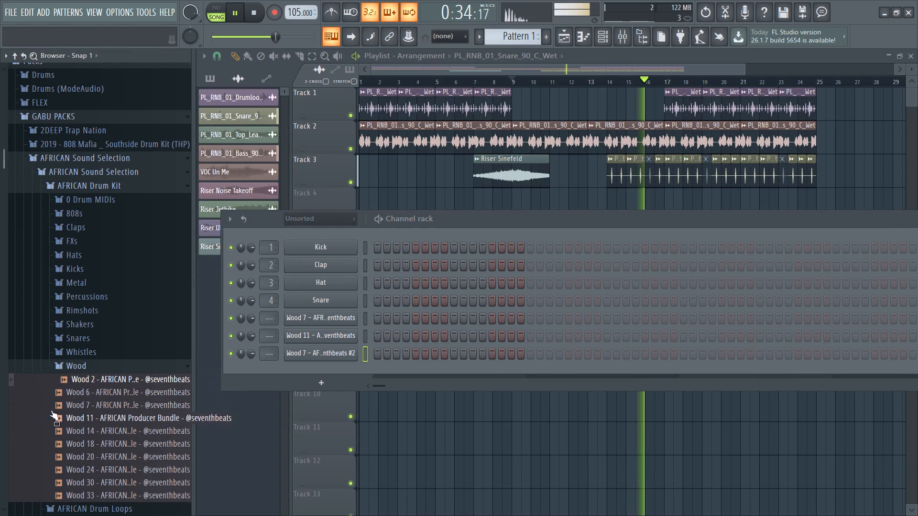
scroll(164, 368, "down", 2)
left_click(85, 295)
left_click(89, 297)
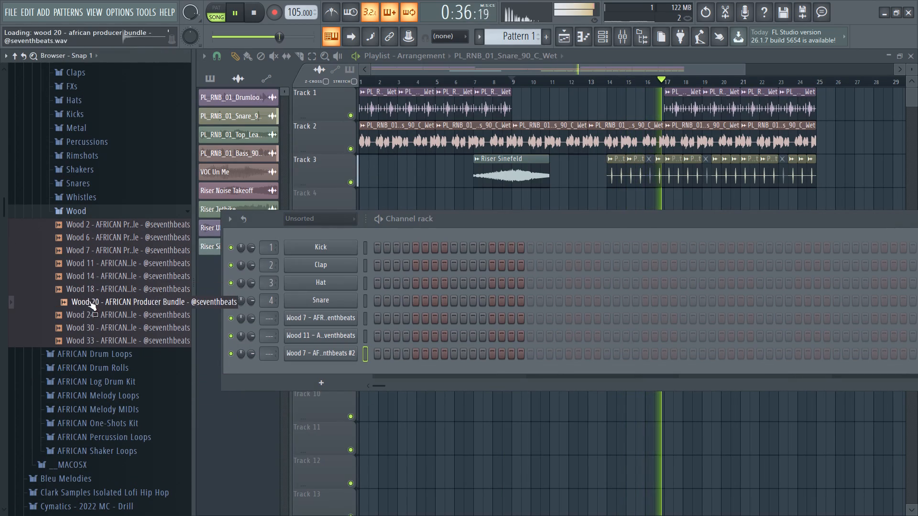
left_click(89, 314)
left_click(94, 312)
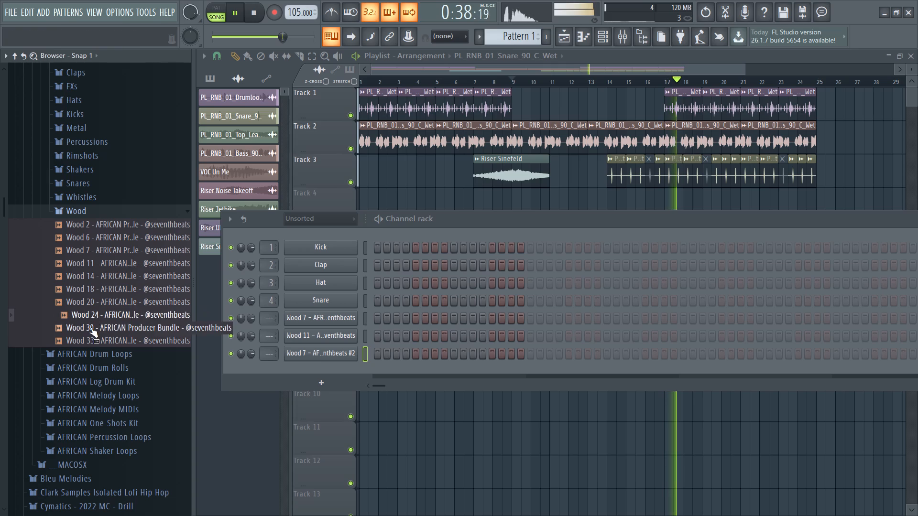
left_click(90, 327)
left_click(90, 336)
left_click(90, 327)
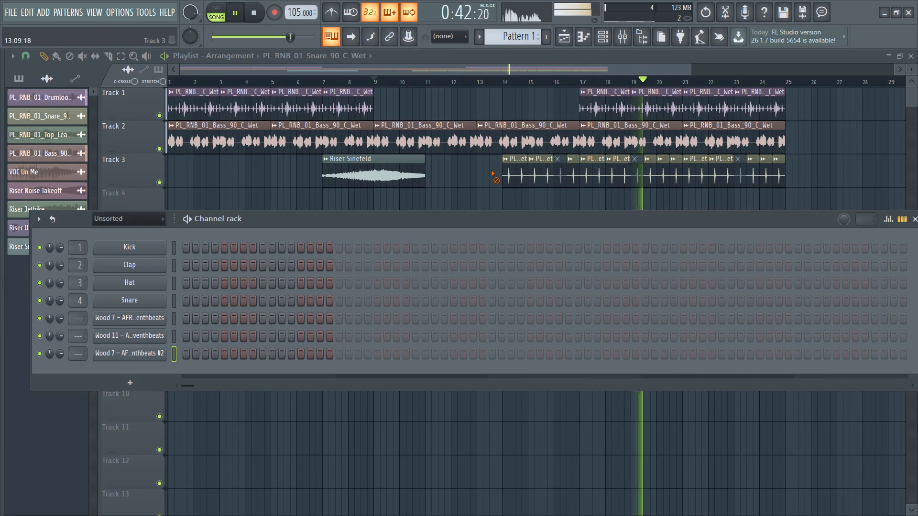
Delete all the snare clips on Track 3 from bar 14 to bar 24, keeping the Riser Sinefeld clip.
right_click_drag(491, 170, 757, 176)
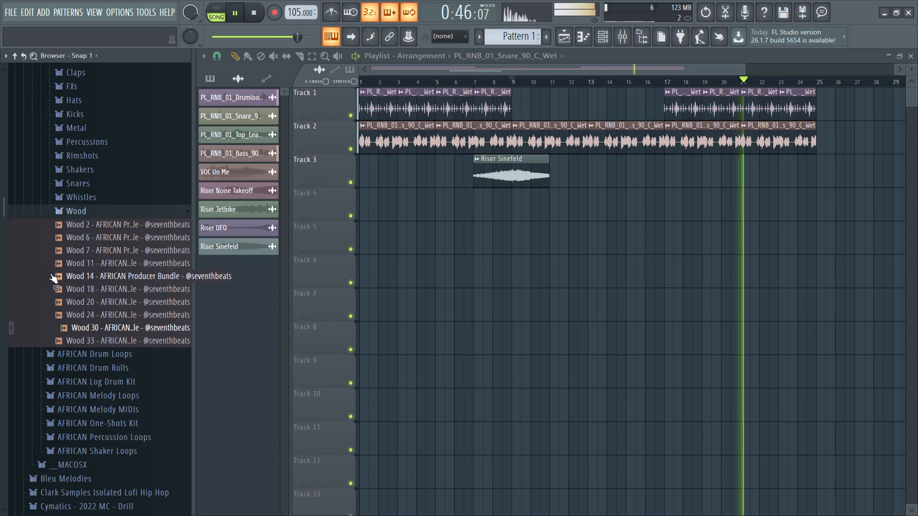
Audition the Wood 14, Wood 20, Wood 33, Wood 30 and Wood 24 samples.
left_click(61, 277)
left_click(65, 307)
left_click(72, 343)
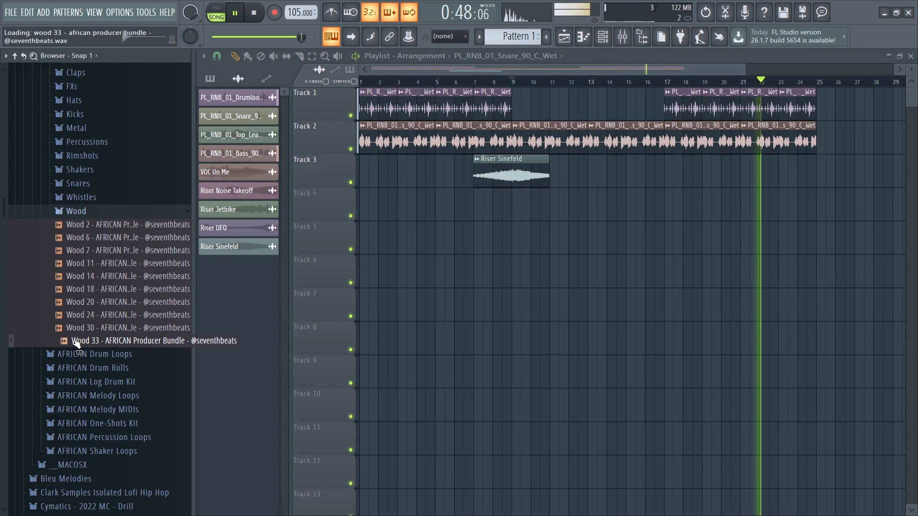
left_click(73, 337)
left_click(76, 330)
left_click(77, 313)
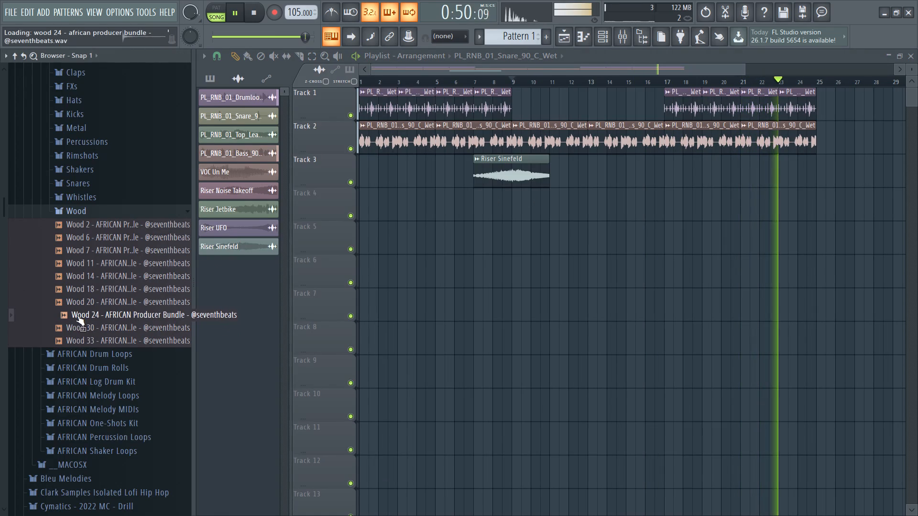
Open the Whistles folder, audition the Whistle 4, Whistle 7 and Whistle 9 samples, and collapse the folder.
left_click(79, 206)
left_click(79, 201)
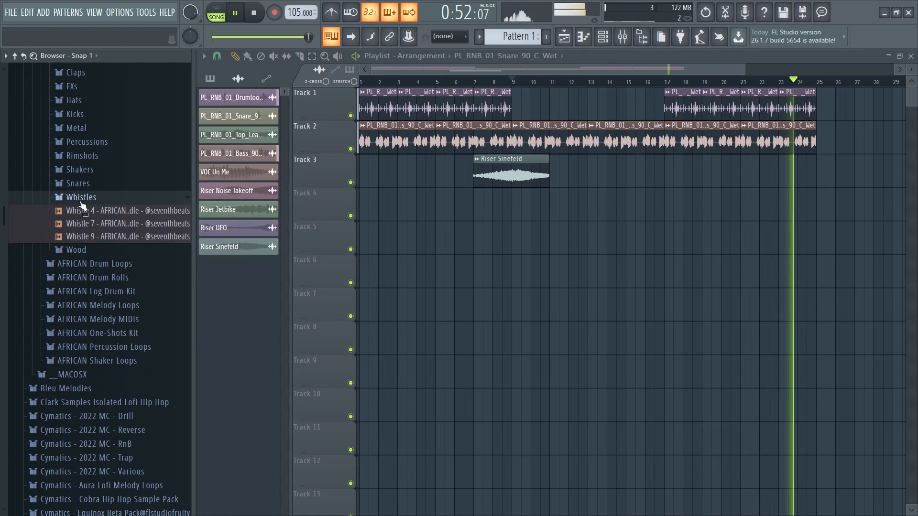
left_click(80, 209)
left_click(78, 222)
left_click(78, 230)
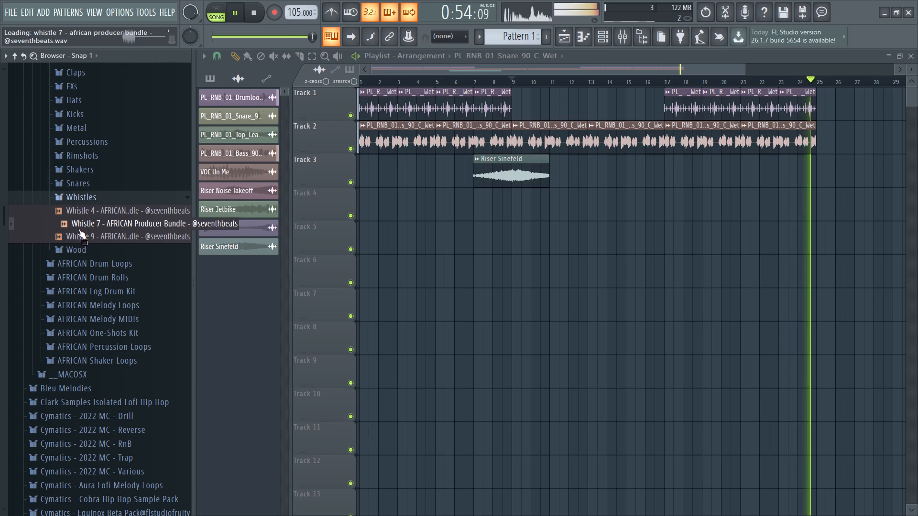
left_click(79, 232)
left_click(80, 195)
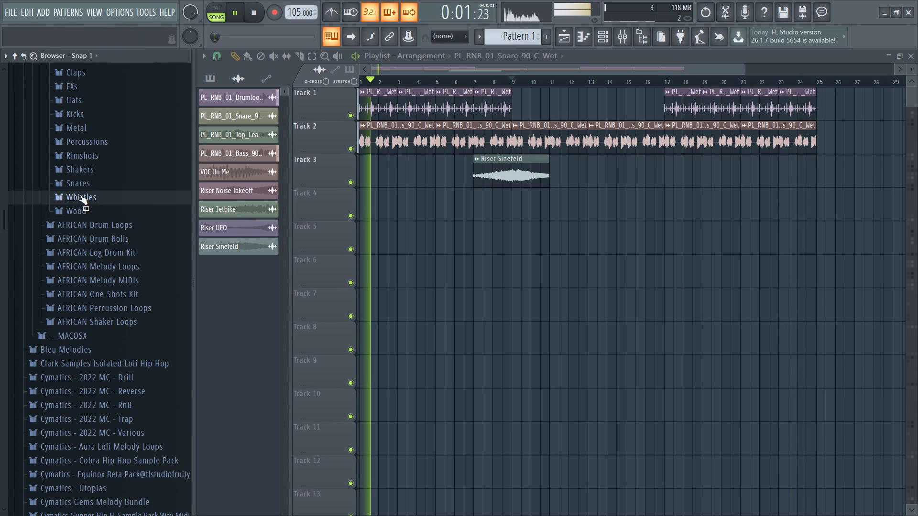
Open the Shakers folder, audition its samples from Shaker 6 to Shaker 28, and collapse the folder.
left_click(83, 166)
left_click(83, 184)
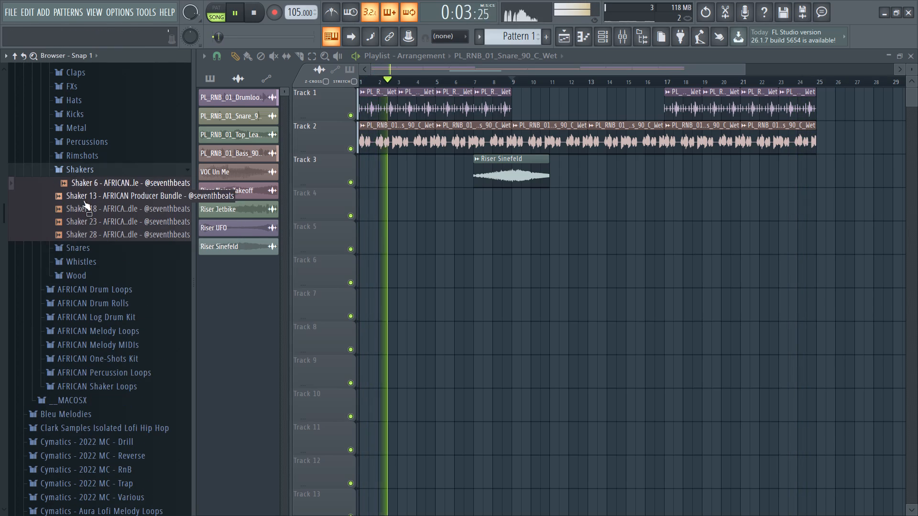
left_click(83, 200)
left_click(83, 210)
left_click(82, 223)
left_click(80, 237)
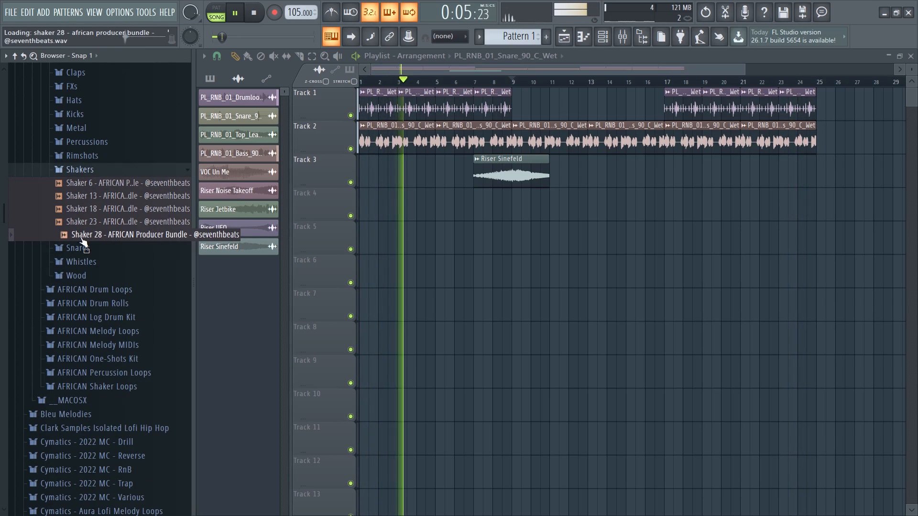
double_click(80, 236)
double_click(80, 236)
double_click(80, 219)
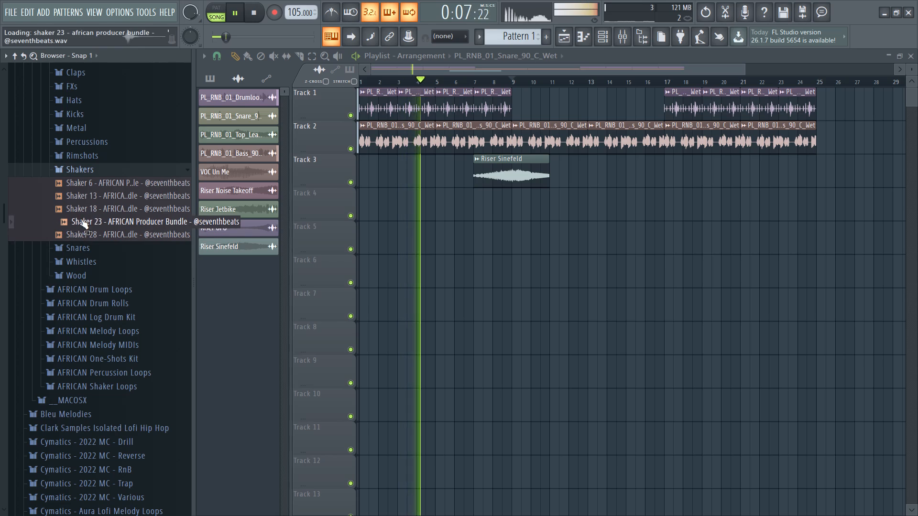
left_click(82, 211)
left_click(83, 208)
left_click(76, 170)
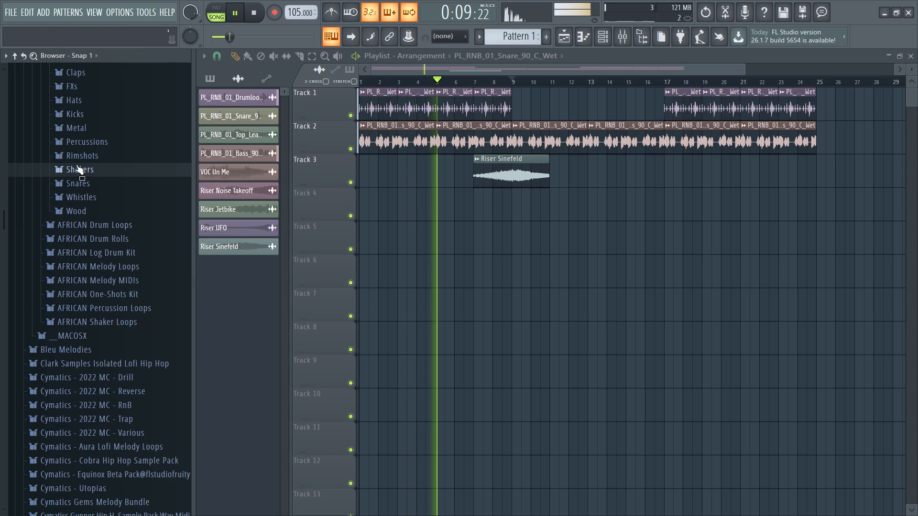
Open the Rimshots folder, audition a few rim samples including Rim 15, and collapse the folder.
left_click(81, 158)
left_click(81, 176)
left_click(76, 202)
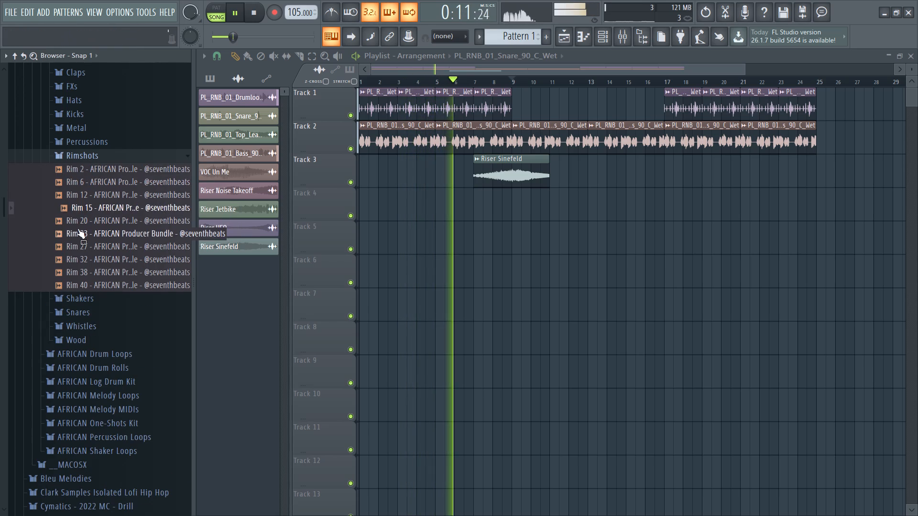
left_click(77, 228)
left_click(79, 153)
Open the Percussions folder, audition samples across it such as Percussion 19, 59 and 75, and collapse the folder.
left_click(83, 139)
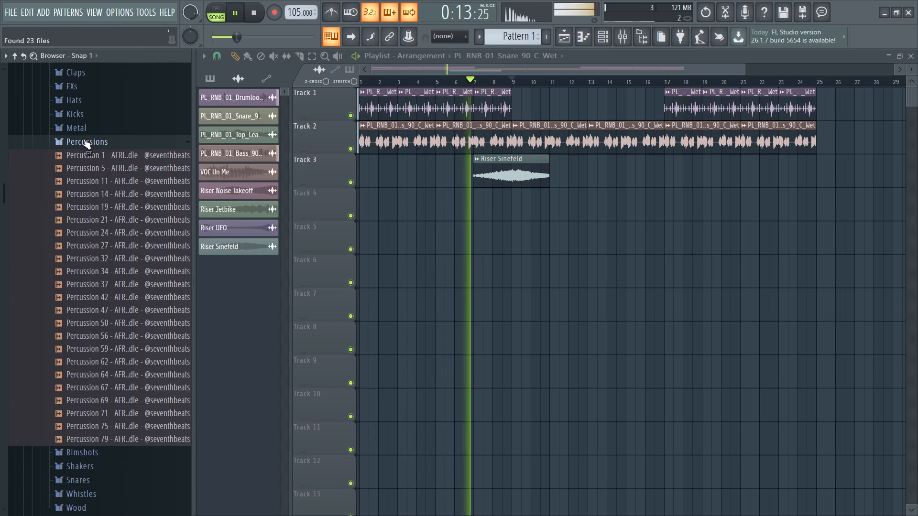
left_click(78, 165)
left_click_drag(79, 178, 79, 186)
left_click(77, 212)
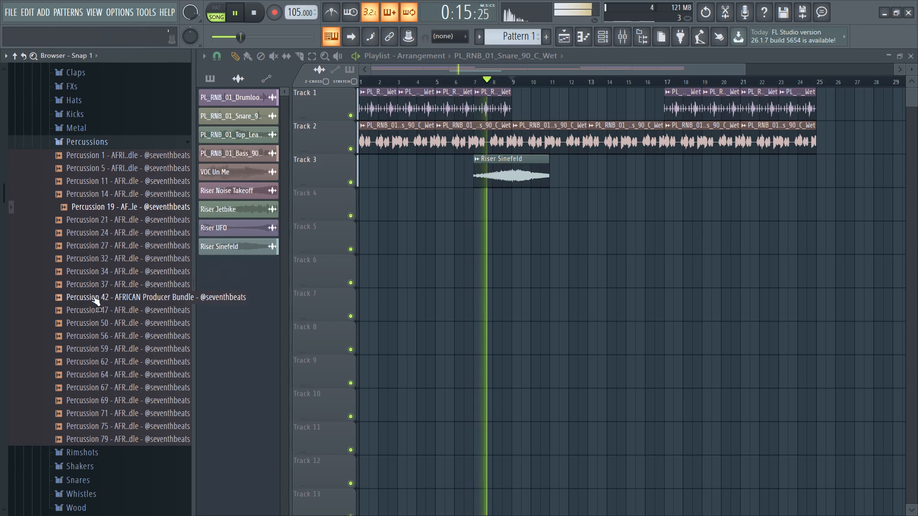
left_click(91, 309)
left_click(93, 344)
left_click_drag(92, 347, 89, 365)
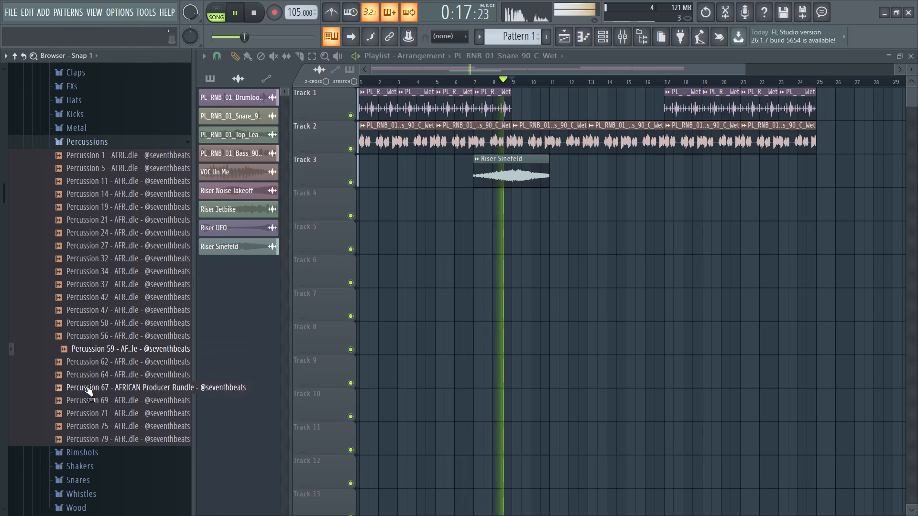
left_click(86, 386)
left_click(84, 428)
double_click(84, 431)
left_click_drag(84, 425, 87, 398)
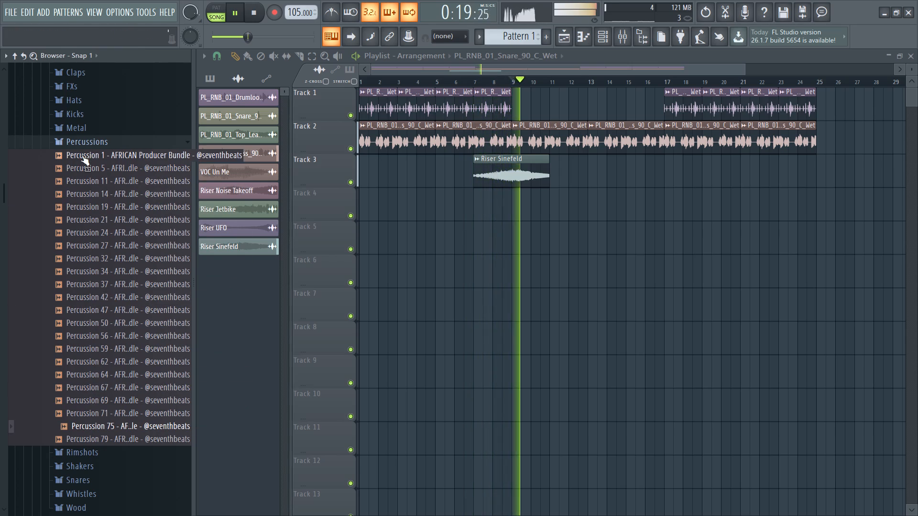
triple_click(82, 155)
left_click(82, 143)
Open the Metal folder of the AFRICAN Drum Kit and audition its samples, including Metal 3, Metal 15 and Metal 16.
left_click(81, 130)
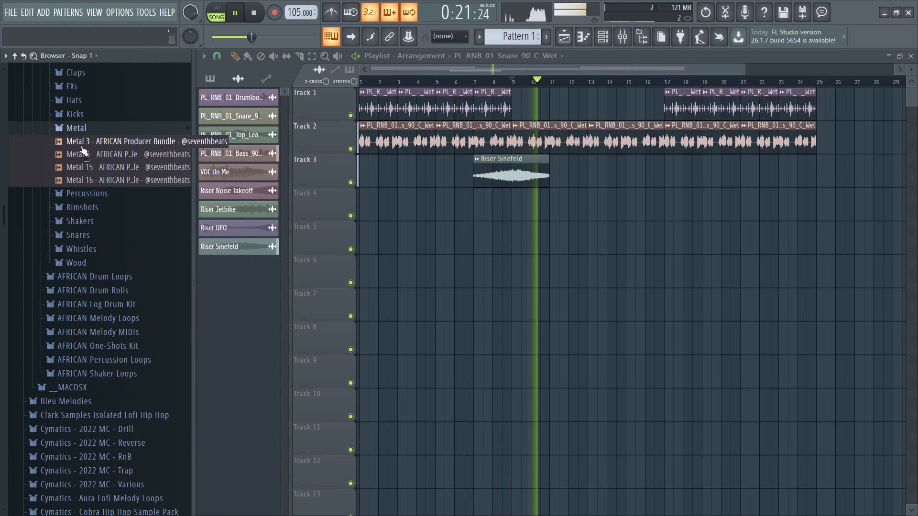
left_click(80, 149)
left_click(81, 145)
left_click(79, 173)
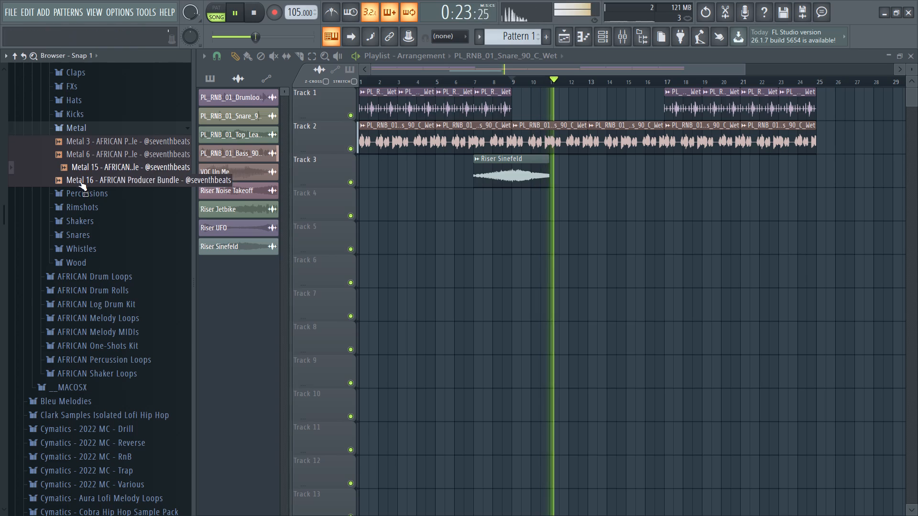
left_click(79, 181)
left_click(86, 147)
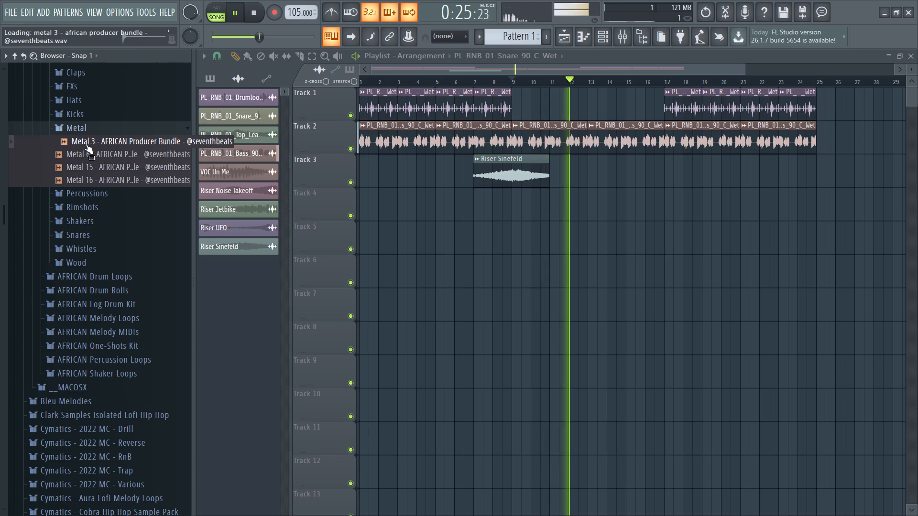
Show the channel rack and add the Metal 3 sample as a new channel below the wood channels.
left_click(607, 36)
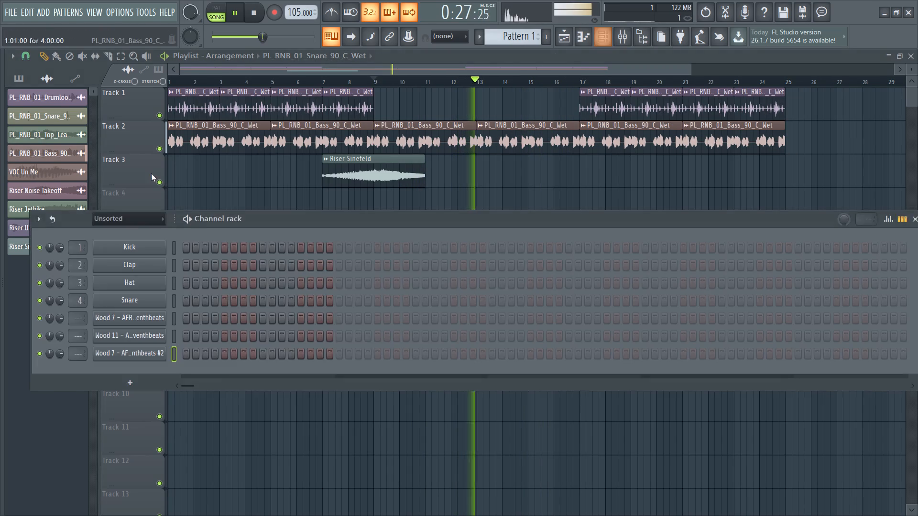
left_click(87, 141)
left_click_drag(87, 140, 139, 172)
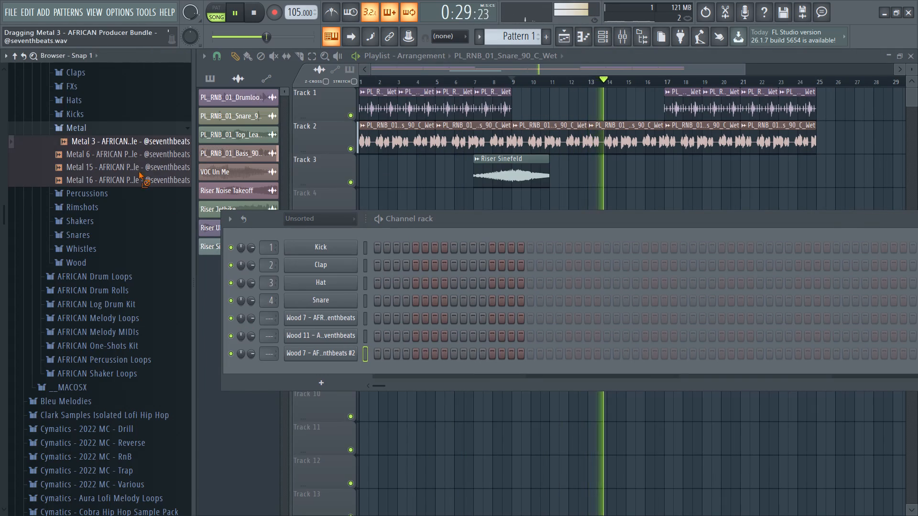
left_click_drag(139, 172, 159, 365)
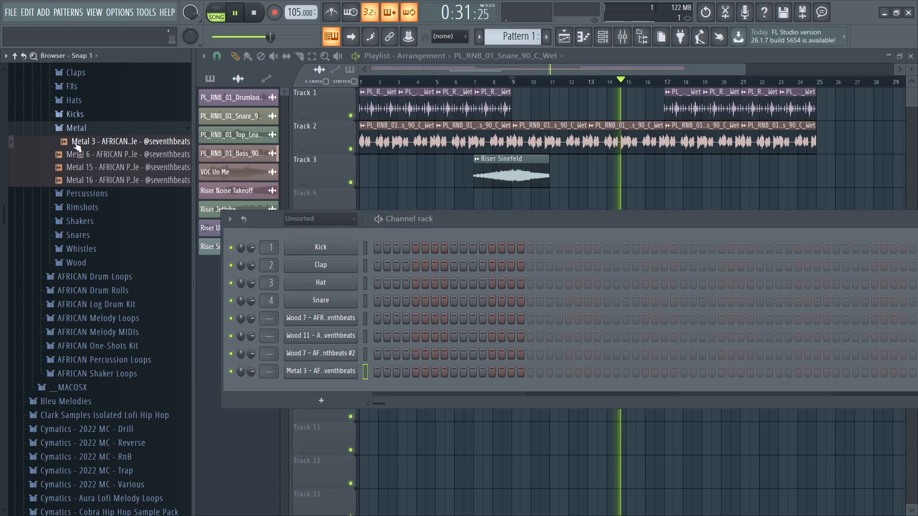
Collapse the Metal folder, open Impacts within the FXs folder, and audition its Up & Down Lifter 5 and 9 samples.
left_click(87, 121)
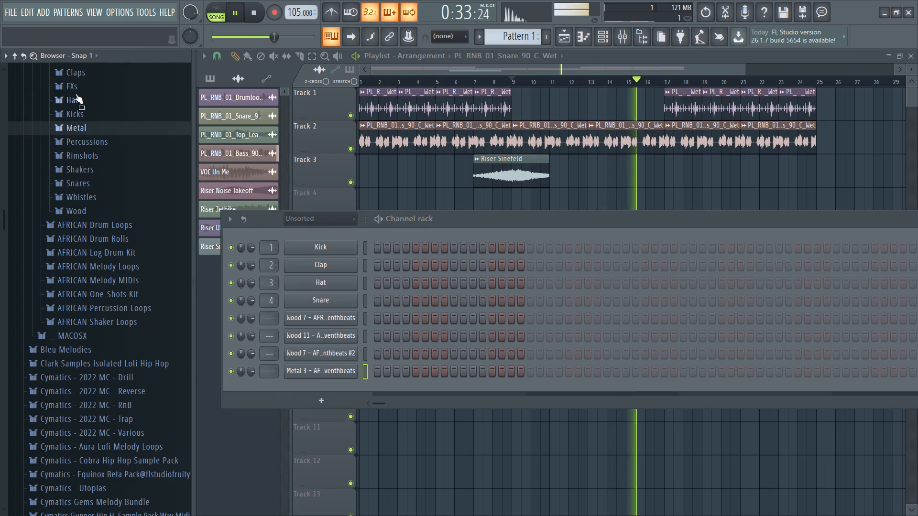
left_click(74, 86)
scroll(81, 131, "up", 2)
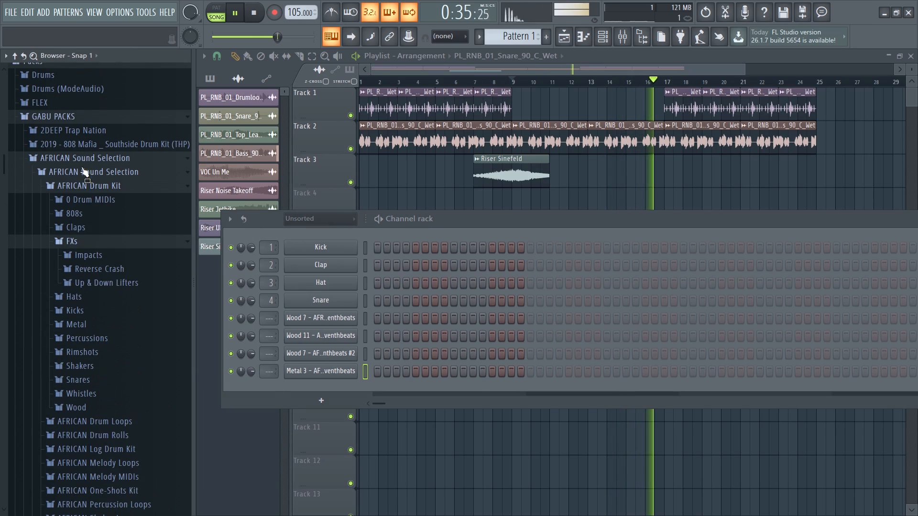
left_click(84, 254)
left_click(84, 267)
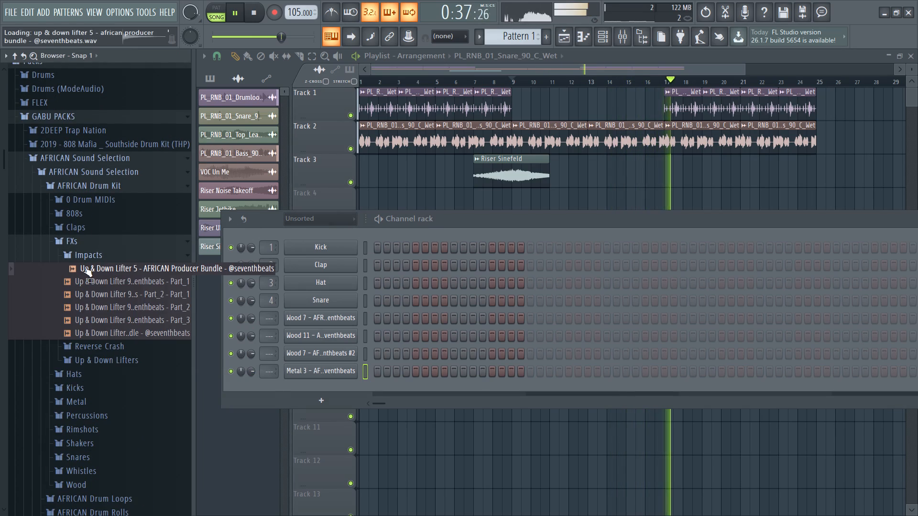
left_click(84, 300)
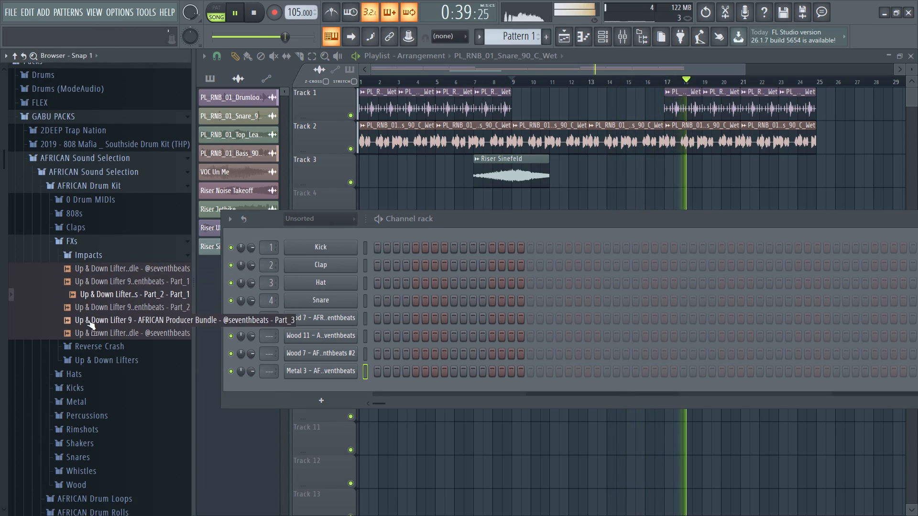
left_click(88, 320)
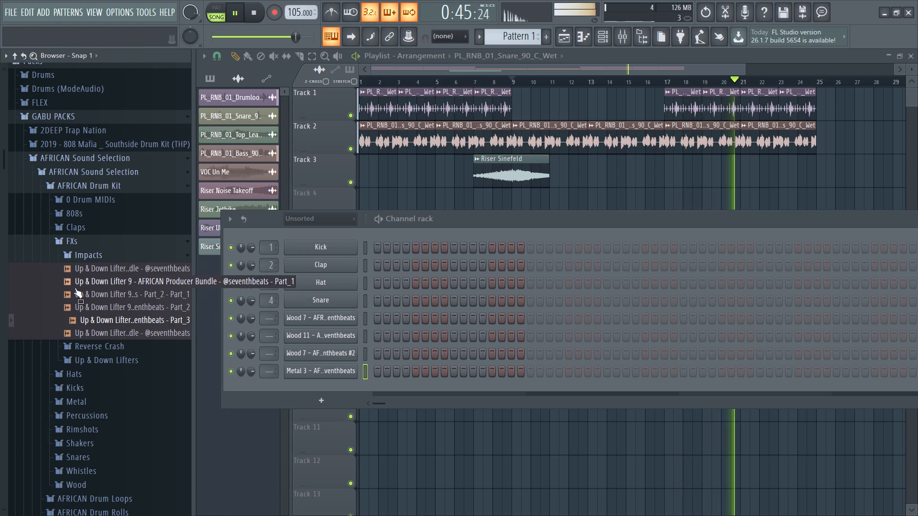
left_click(77, 274)
left_click(82, 282)
left_click(85, 296)
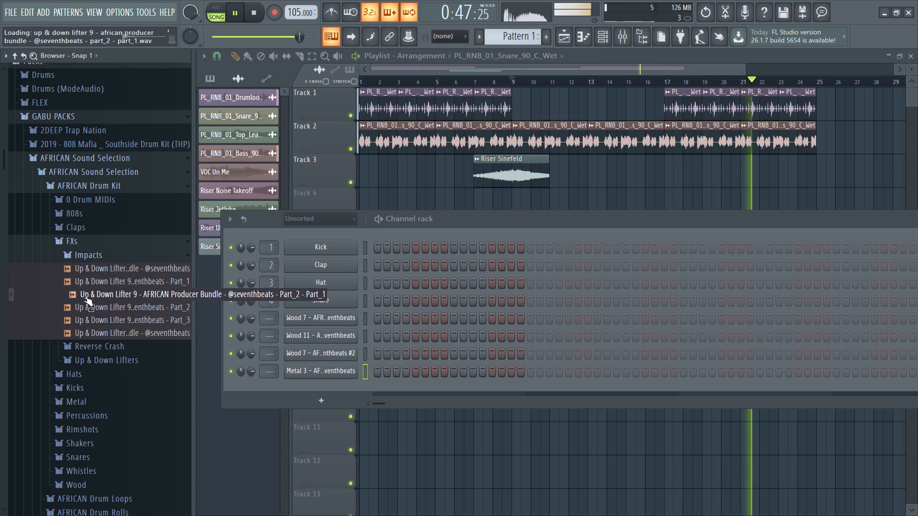
left_click(86, 312)
left_click(86, 327)
left_click(86, 323)
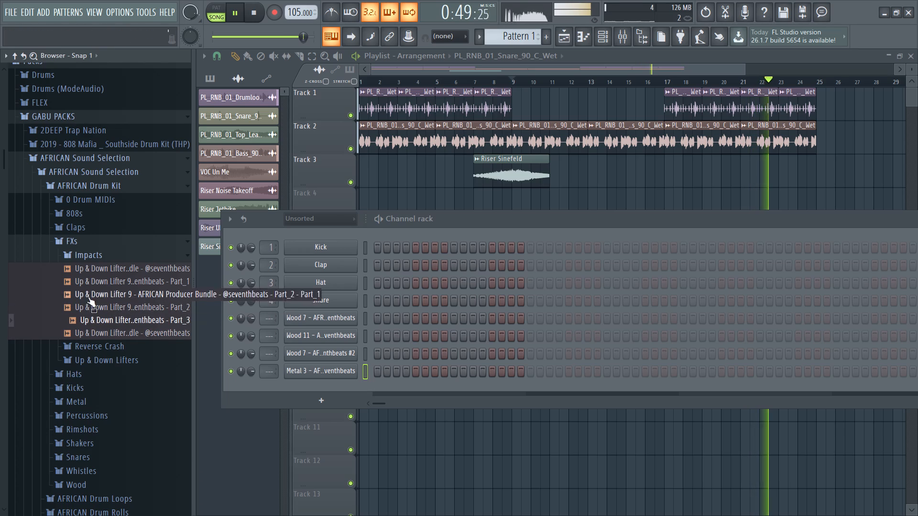
left_click(90, 251)
Audition the samples in the Reverse Crash and Up & Down Lifters folders, comparing Reversed Crash 5 with Reversed Crash 9.
left_click(88, 270)
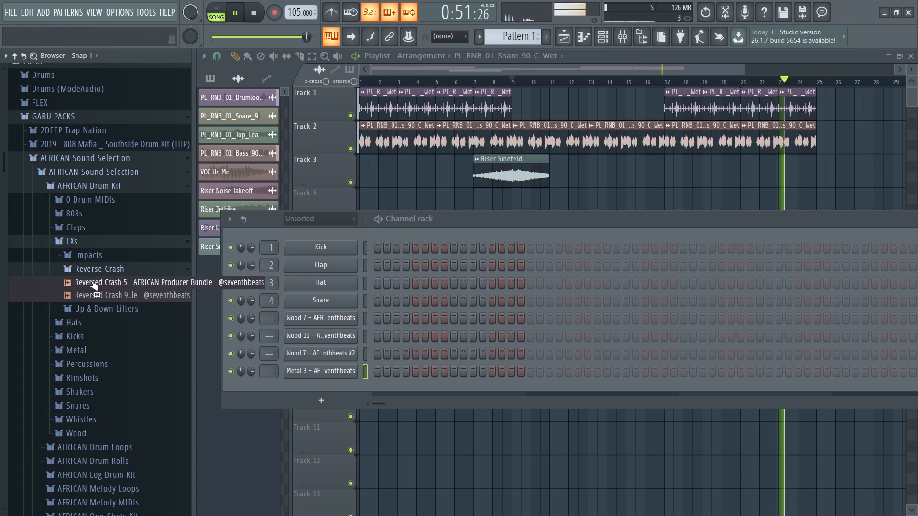
left_click(91, 280)
left_click(90, 293)
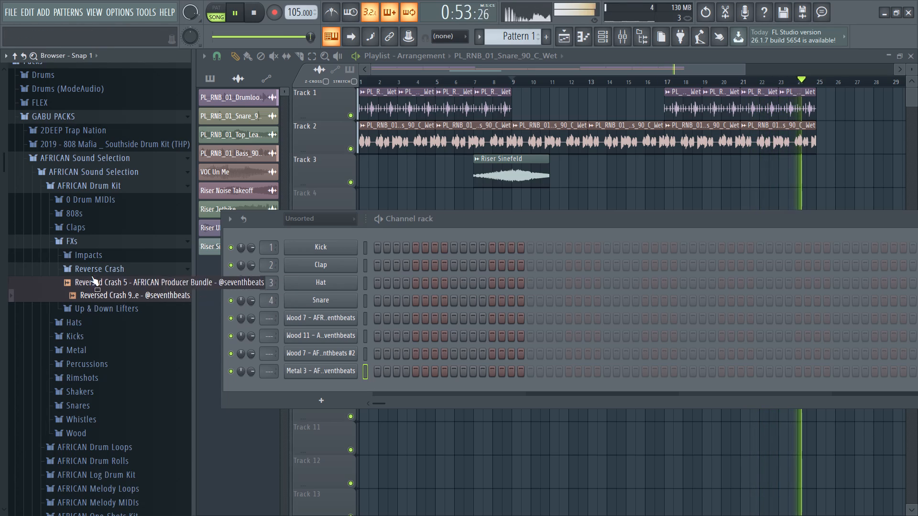
left_click(92, 269)
left_click(91, 285)
left_click(91, 293)
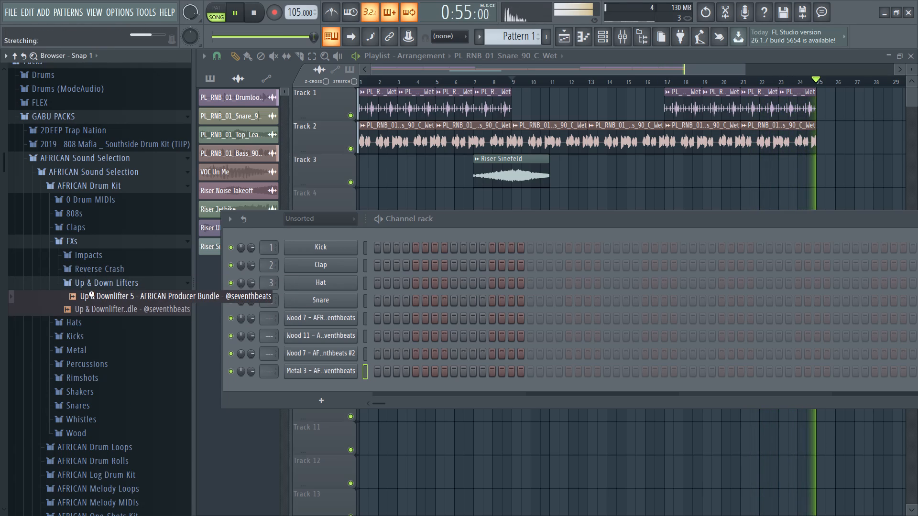
left_click(90, 306)
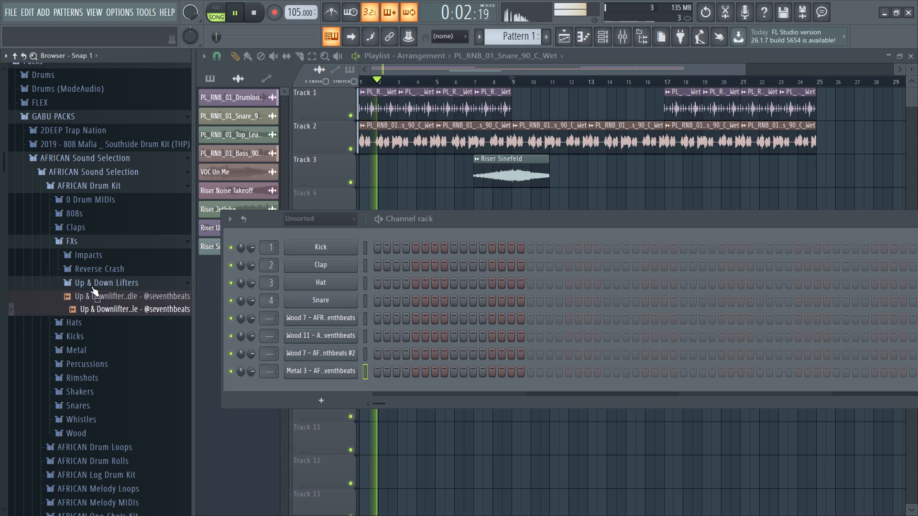
left_click(91, 285)
left_click(92, 270)
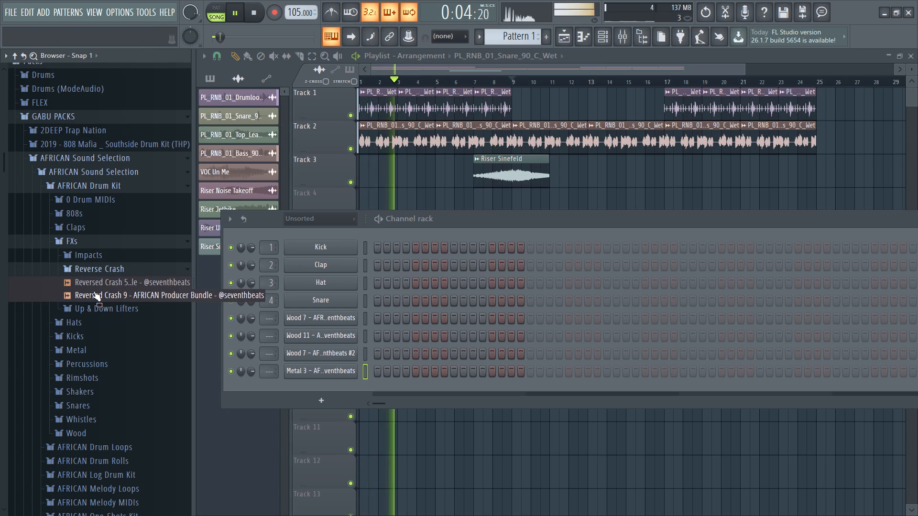
left_click(93, 291)
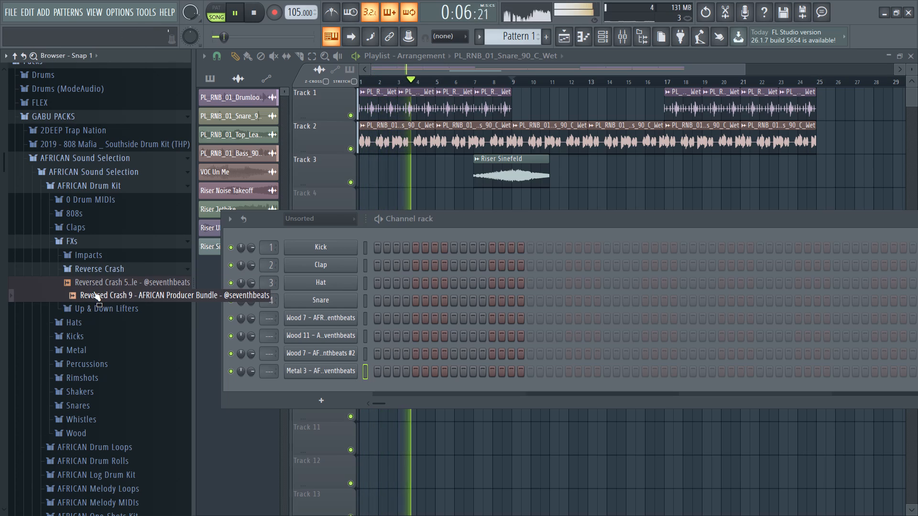
left_click(93, 282)
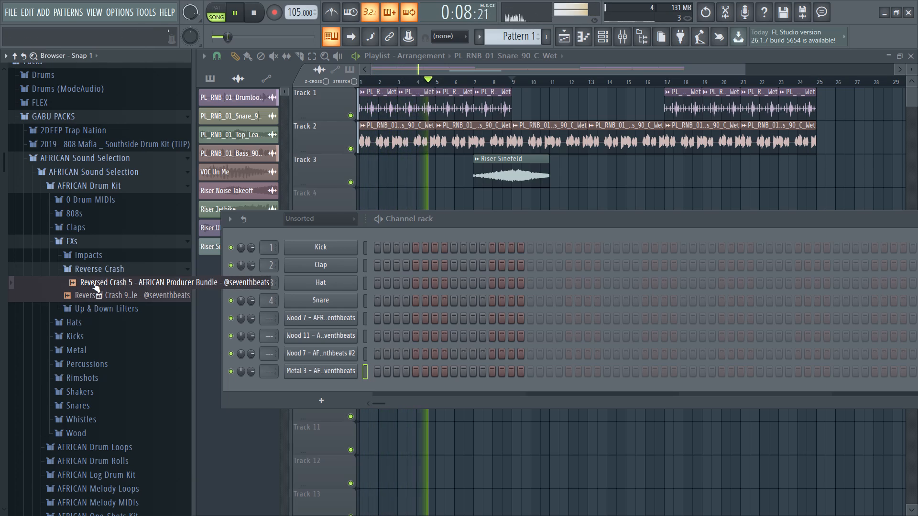
left_click(95, 298)
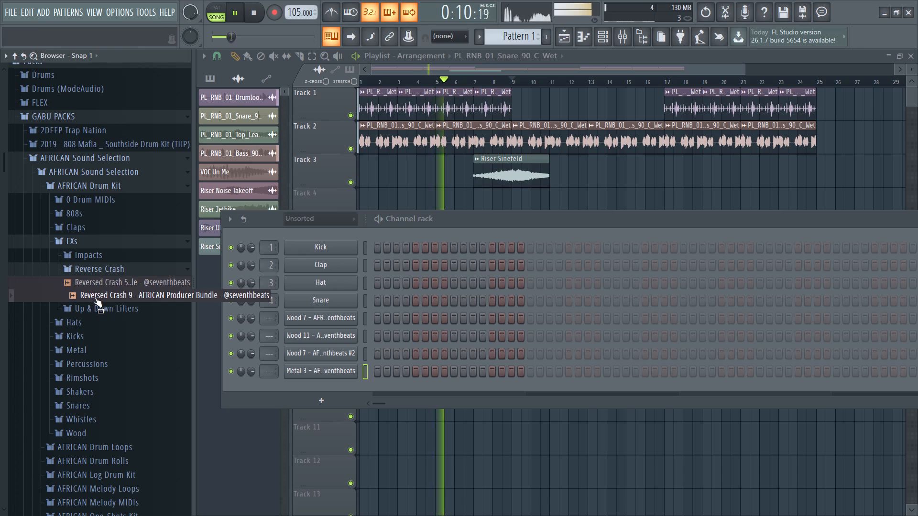
Replace the Riser Sinefeld clip on Track 3 with the Reversed Crash 9 sample, starting at bar 8.
right_click(361, 166)
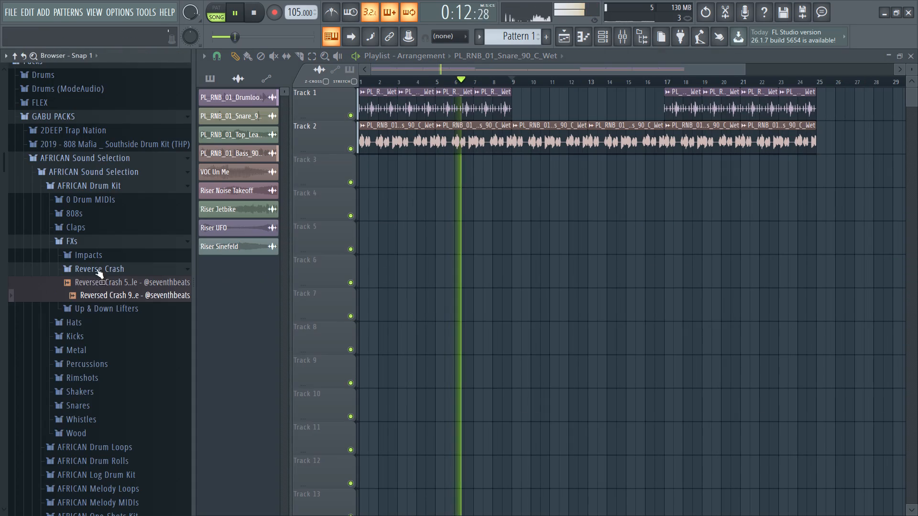
left_click_drag(97, 297, 333, 177)
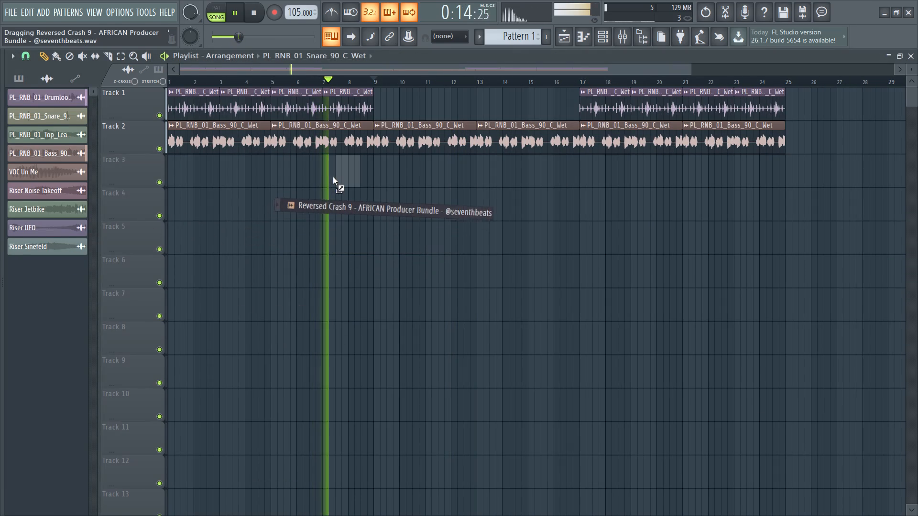
left_click_drag(333, 177, 370, 204)
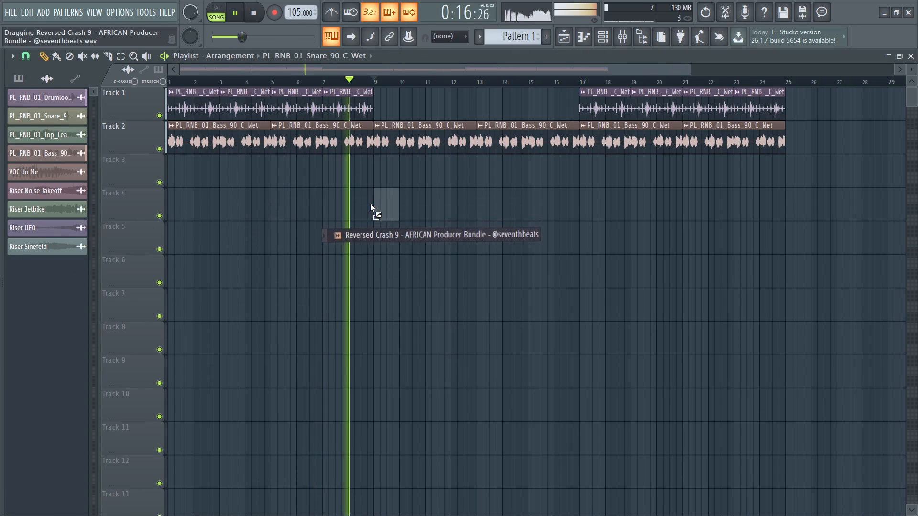
left_click_drag(370, 204, 348, 179)
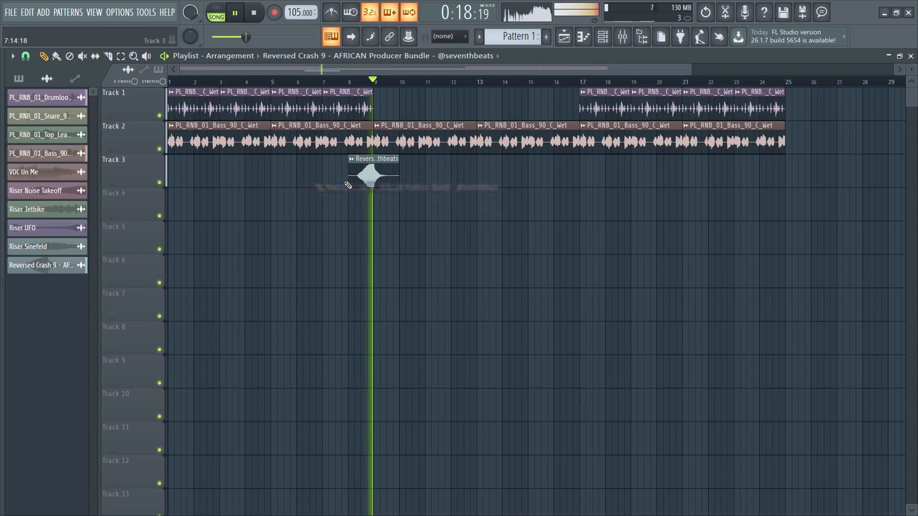
Restart song playback from bar 1 to listen to the arrangement.
key("space")
key("space")
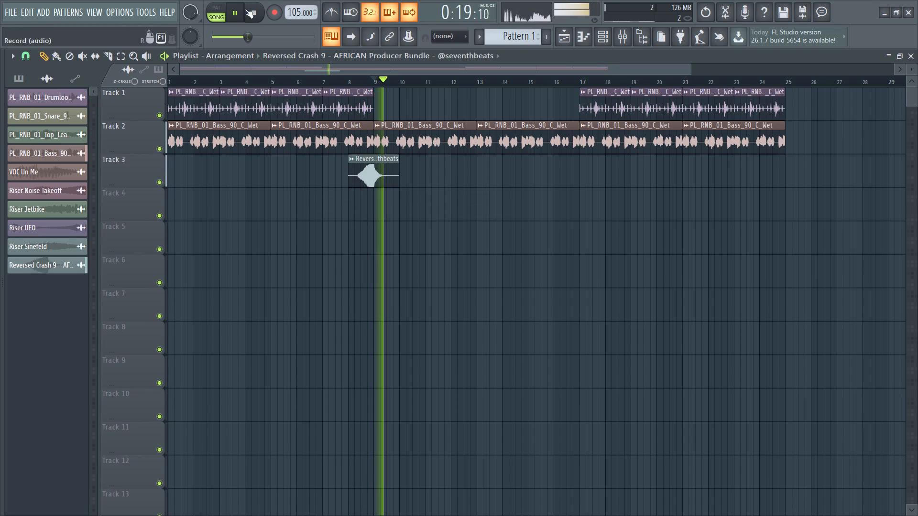
left_click_drag(176, 82, 3, 89)
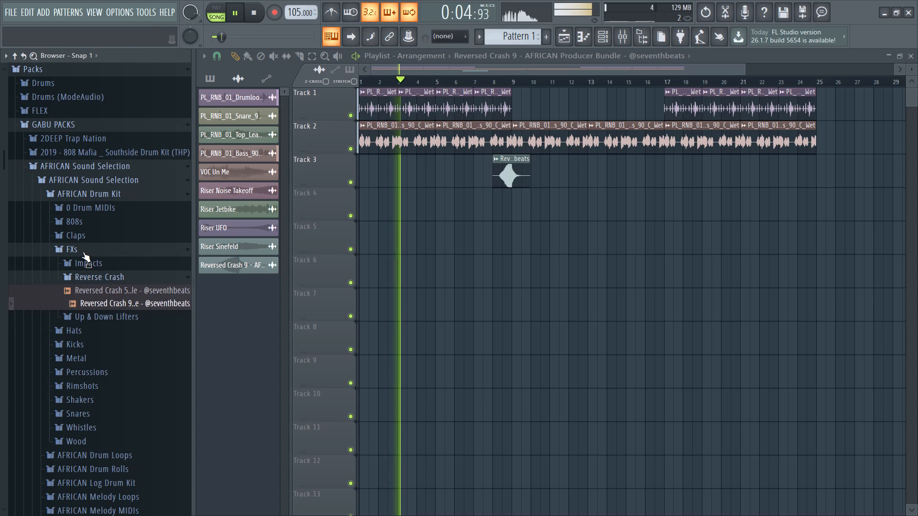
Collapse the FXs folder and look through the 0 Drum MIDIs subfolders, including Wood, Toms and Rim.
left_click(83, 252)
left_click(81, 213)
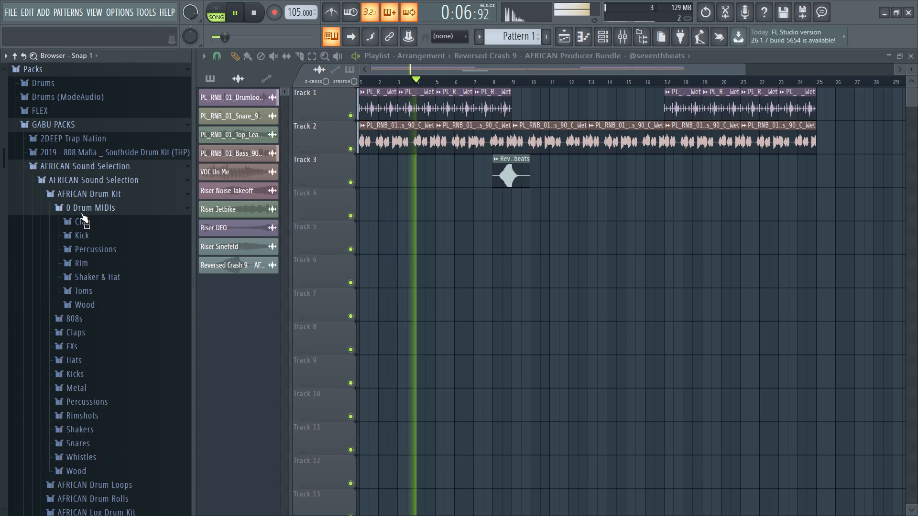
left_click(72, 301)
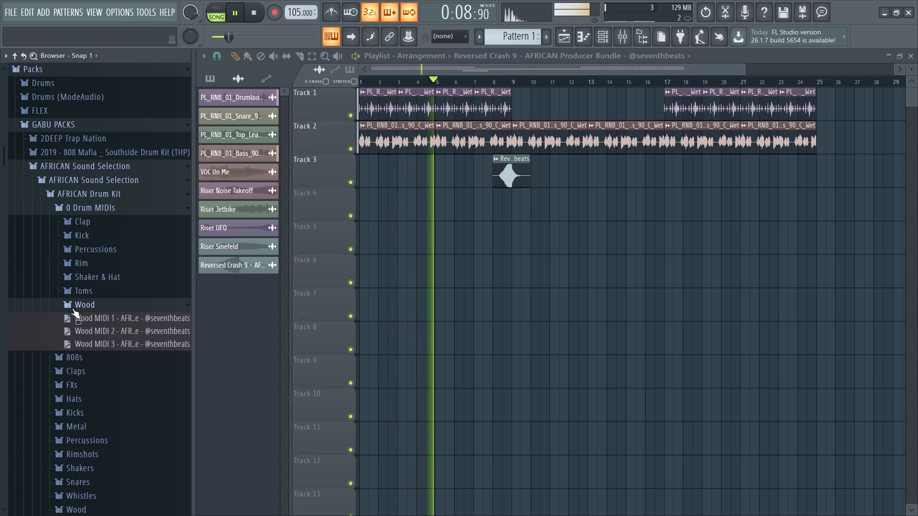
left_click(73, 301)
left_click(76, 285)
left_click(76, 289)
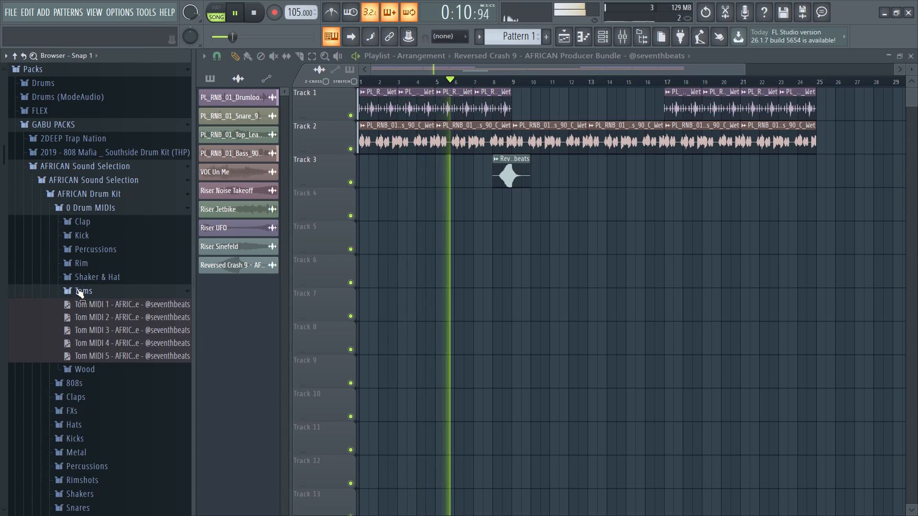
double_click(77, 275)
double_click(78, 265)
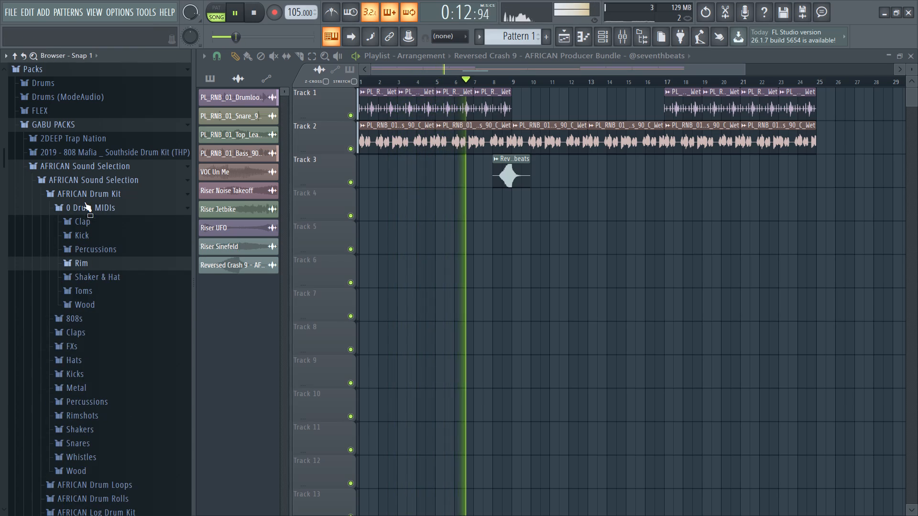
left_click(84, 205)
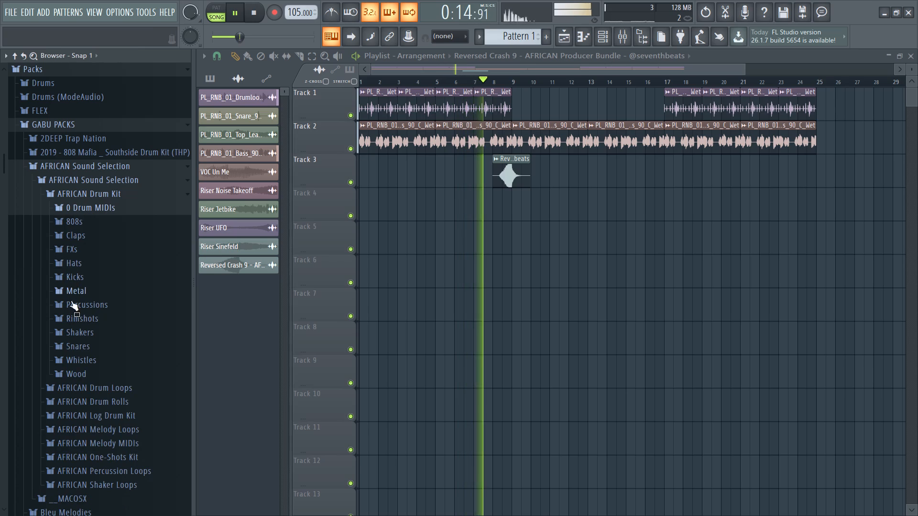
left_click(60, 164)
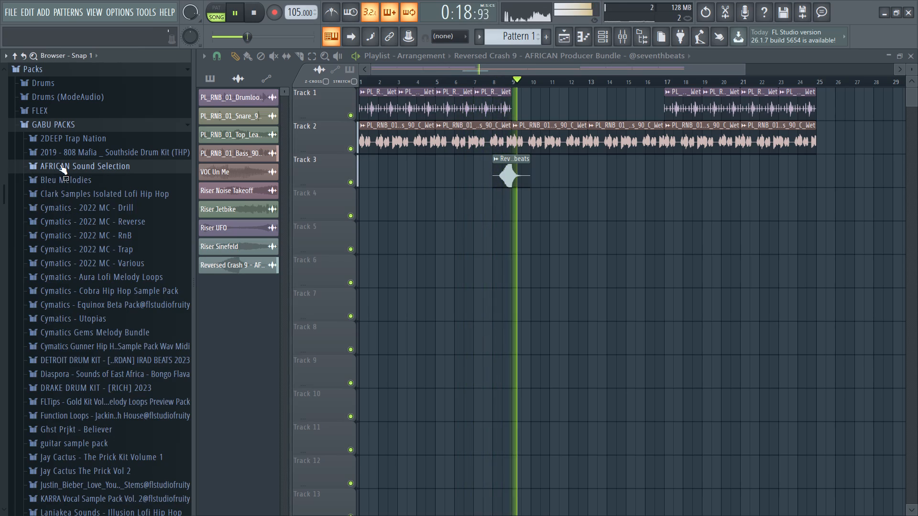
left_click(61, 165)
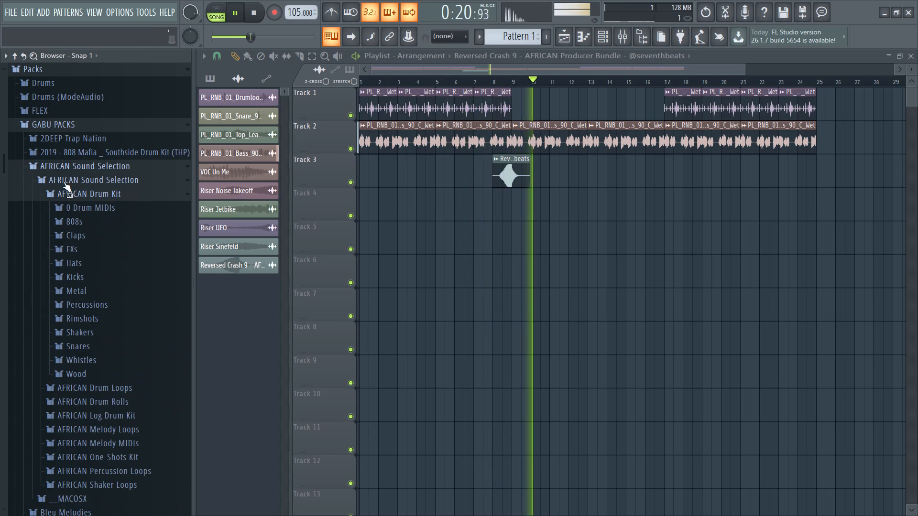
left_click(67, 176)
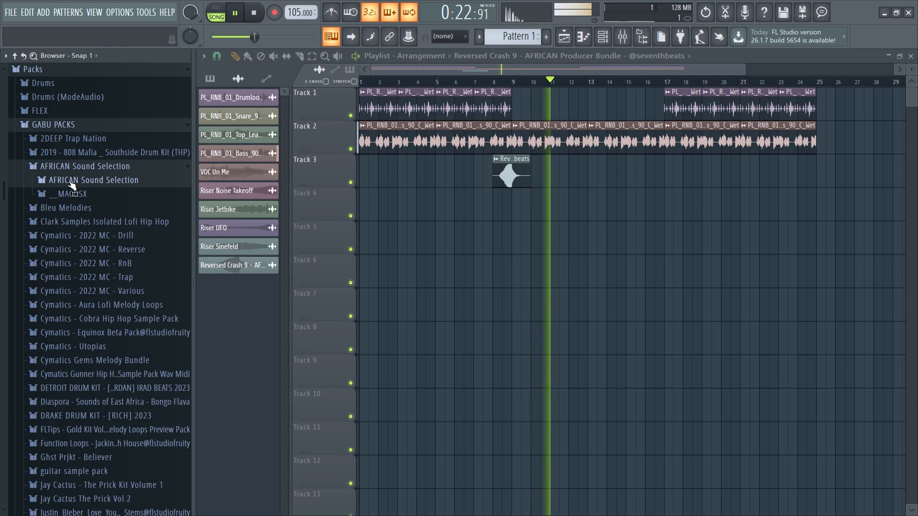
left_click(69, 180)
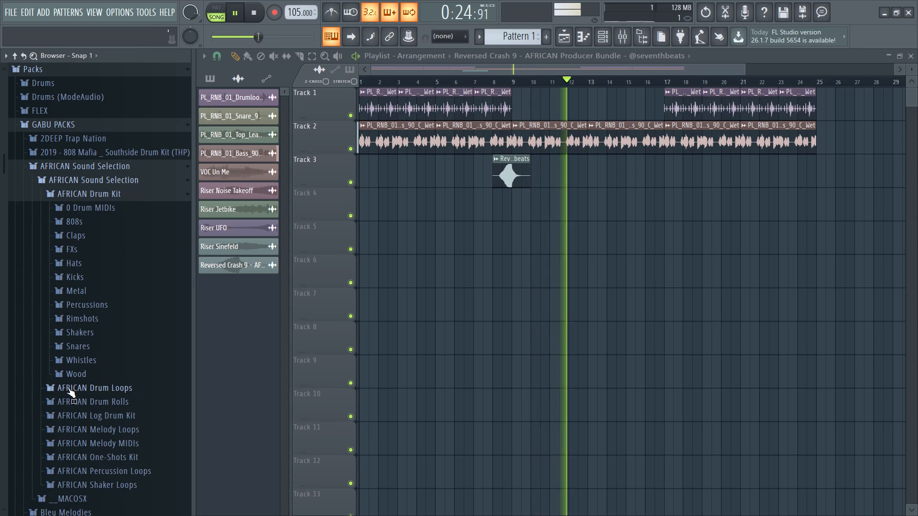
Audition the Affection 105 BPM B Min Keys, Reversed Piano and Sawbass #2 loops in AFRICAN Melody Loops, with and without the song playing.
scroll(64, 317, "down", 1)
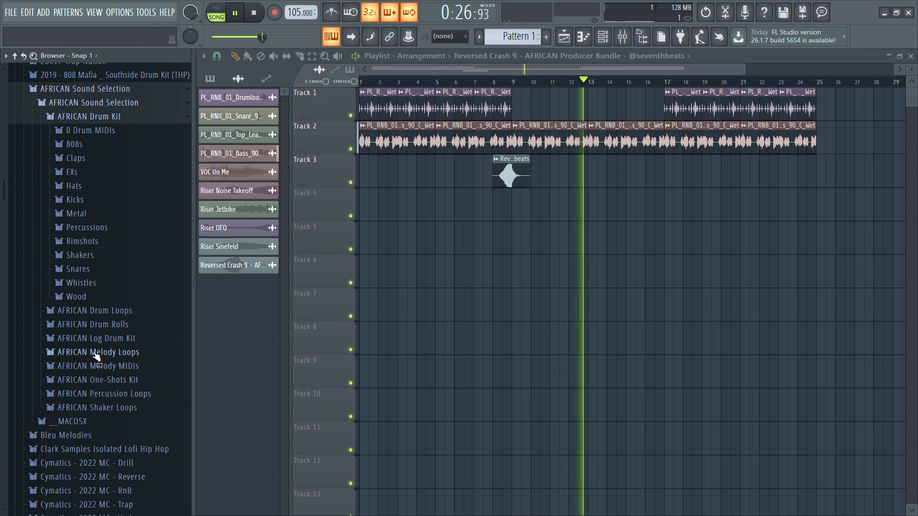
left_click(93, 351)
left_click(94, 363)
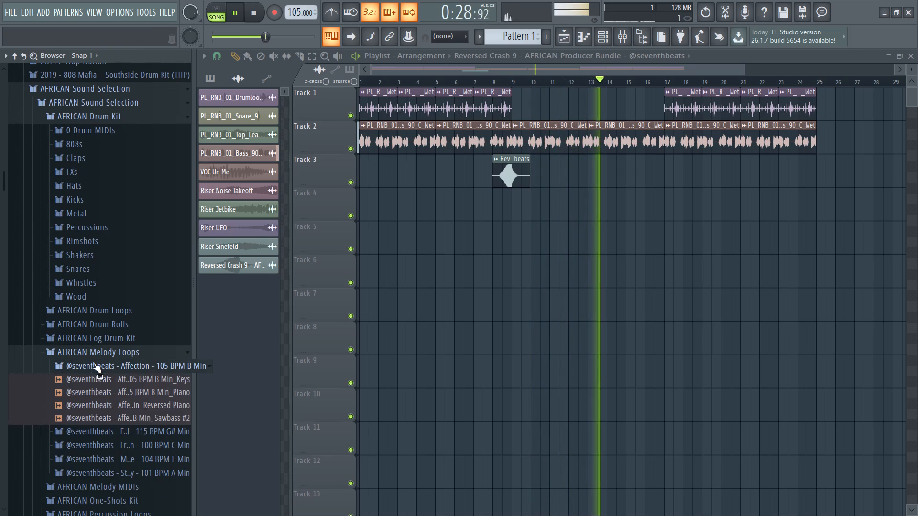
left_click(91, 378)
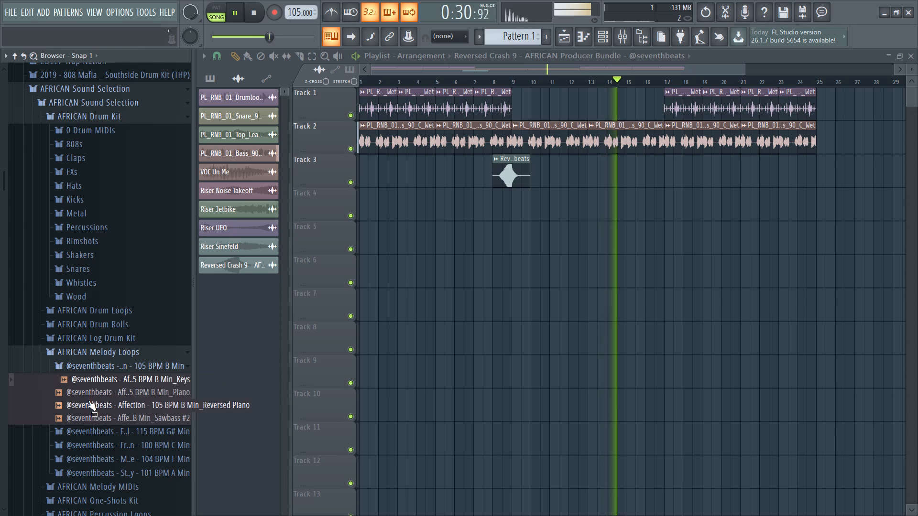
left_click(88, 403)
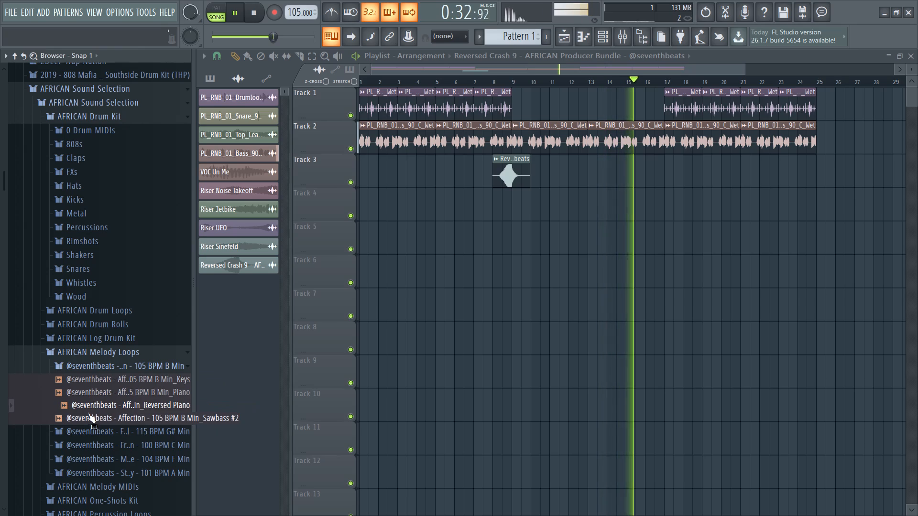
key("space")
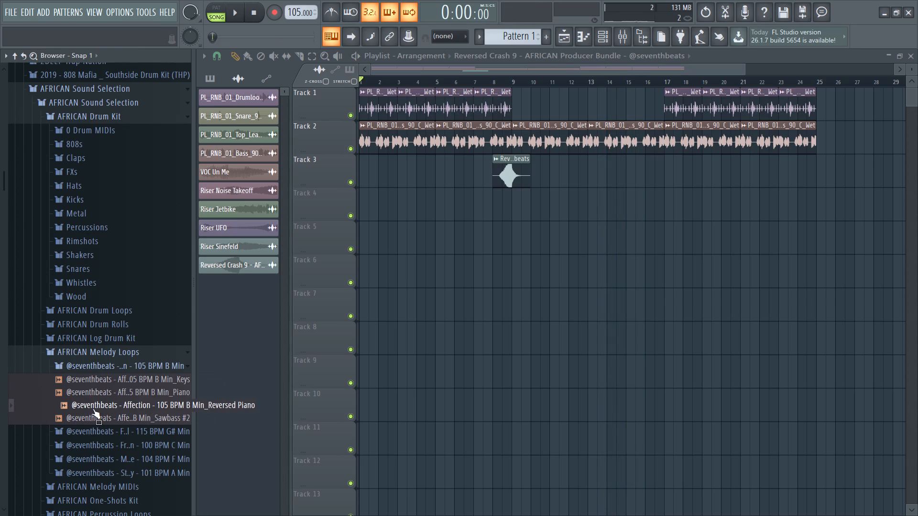
left_click(92, 418)
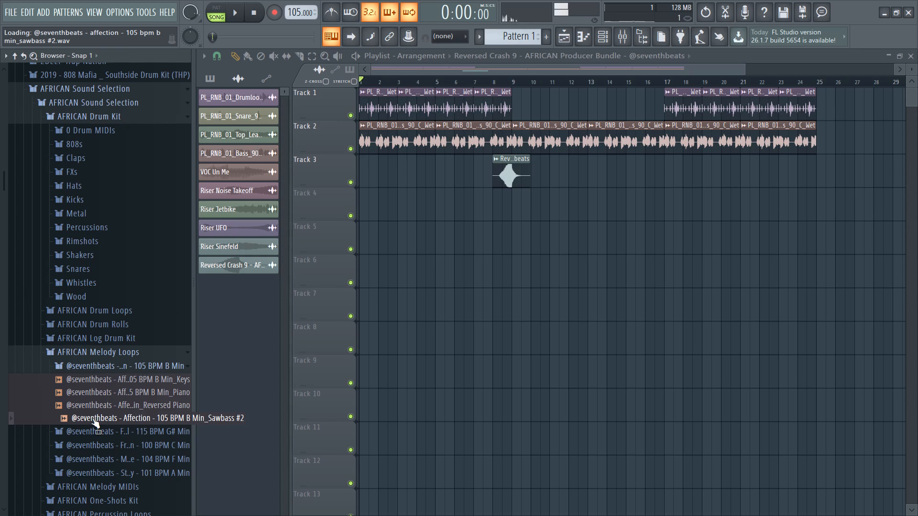
key("space")
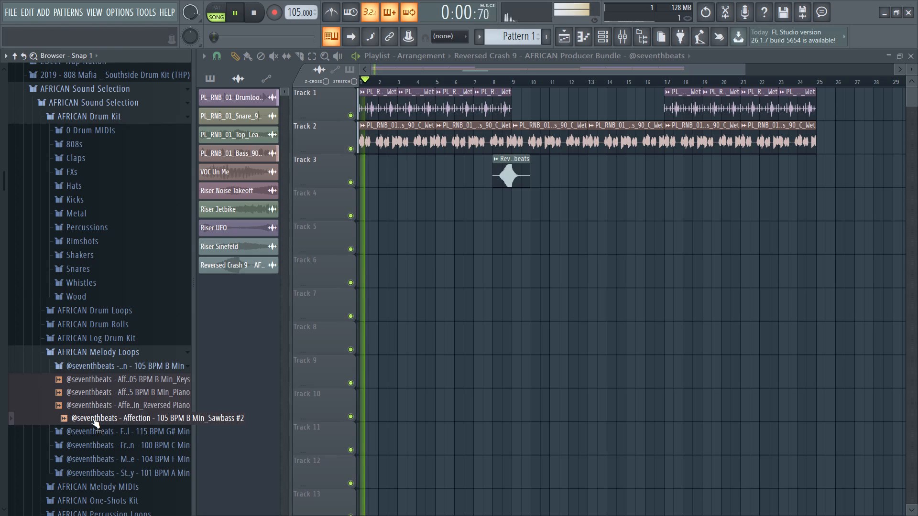
key("space")
Place the Affection 105 BPM B Min Sawbass #2 loop on Track 6, starting at bar 1.
left_click_drag(92, 418, 355, 281)
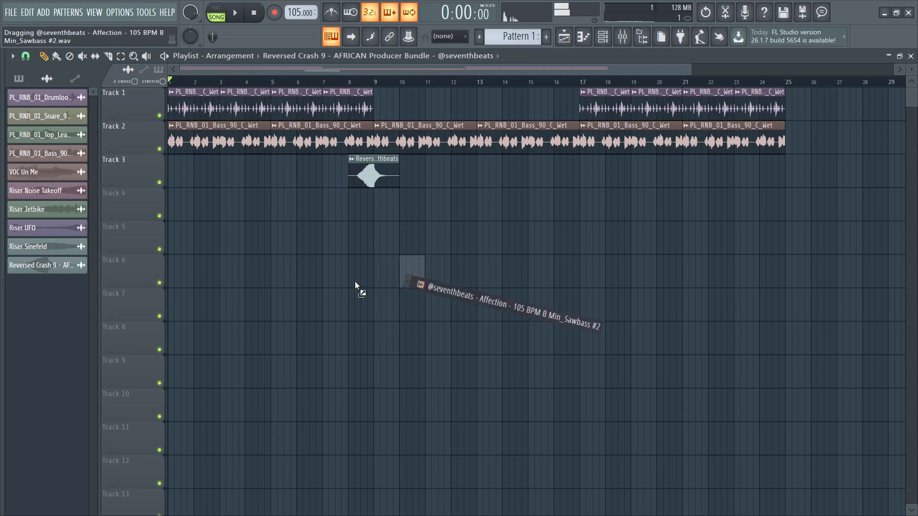
left_click_drag(355, 281, 171, 256)
left_click_drag(189, 271, 94, 275)
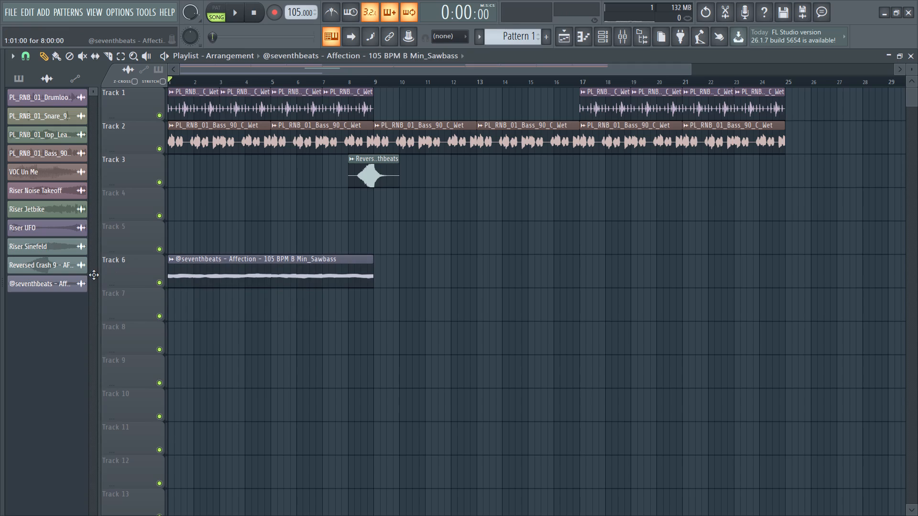
left_click_drag(94, 275, 94, 275)
Listen to the Sawbass loop in the arrangement, first with the Track 2 bass and again with Track 2 muted.
key("space")
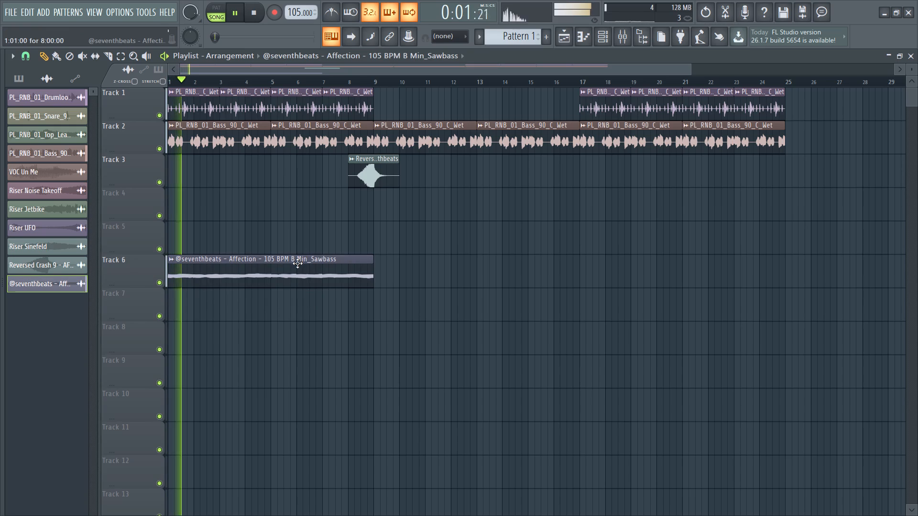
key("space")
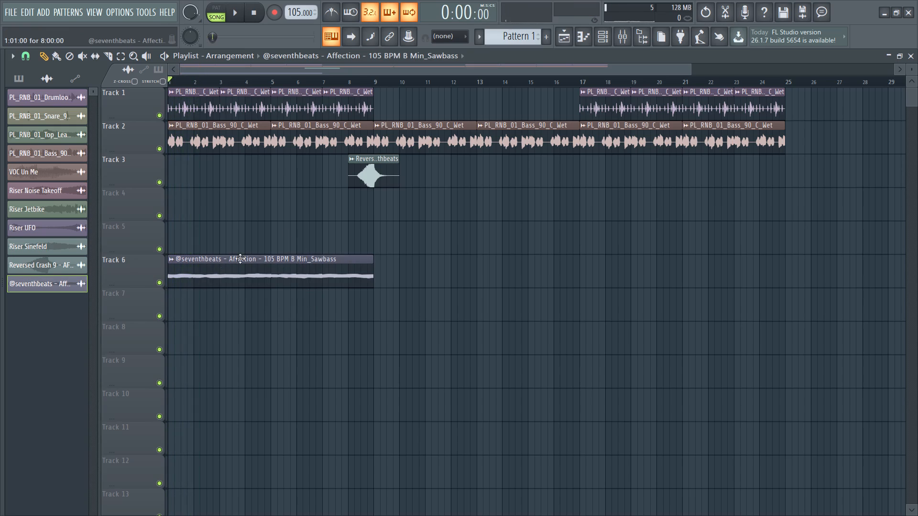
left_click(159, 146)
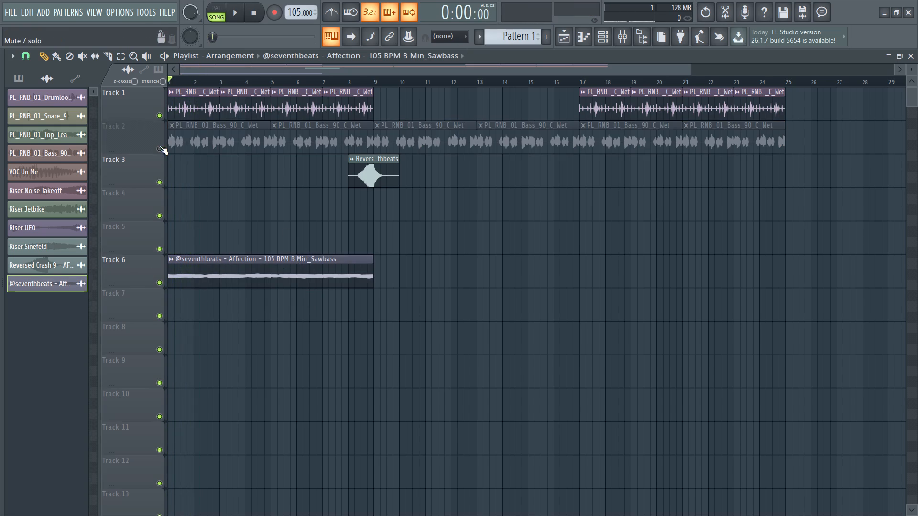
key("space")
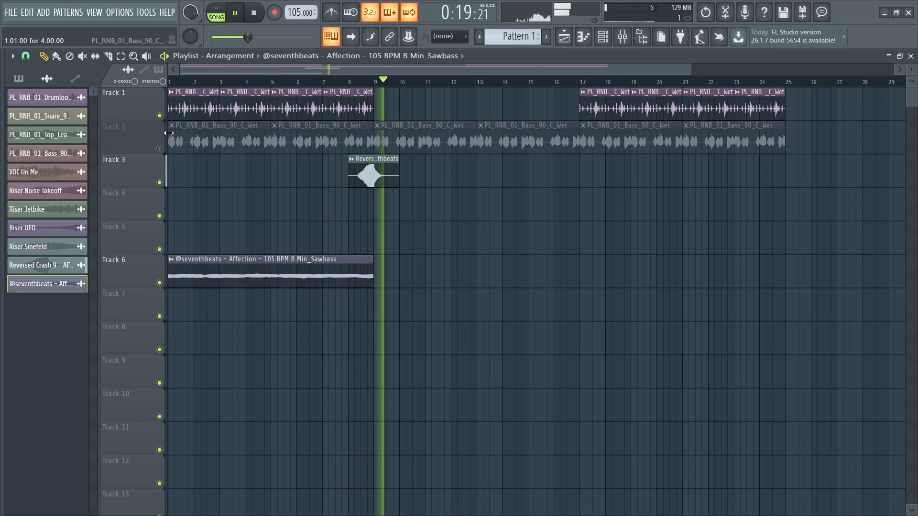
key("space")
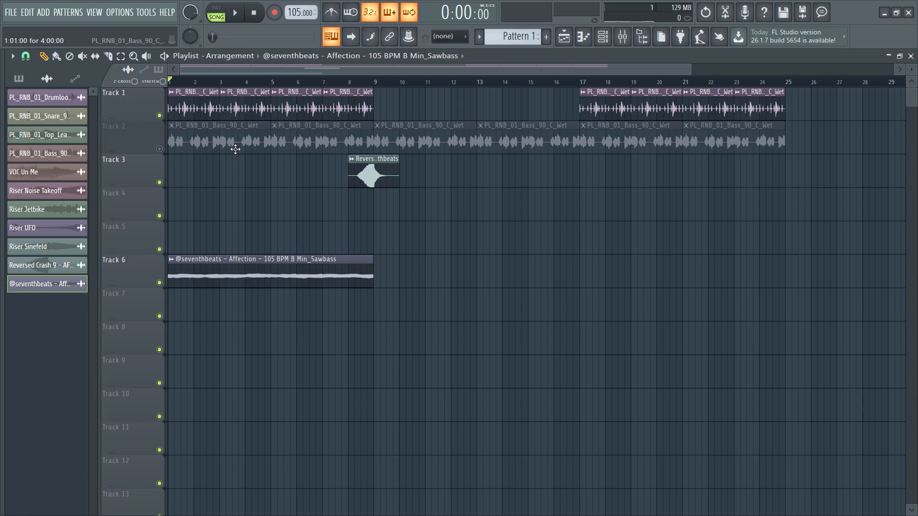
Delete all the bass clips on Track 2, move the Sawbass clip there at bar 1, and unmute the track.
right_click_drag(182, 140, 548, 161)
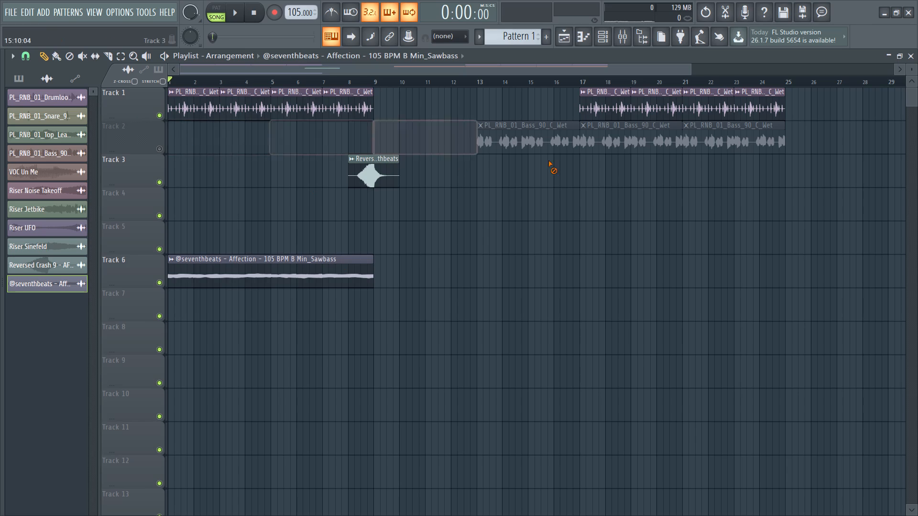
right_click_drag(548, 161, 406, 137)
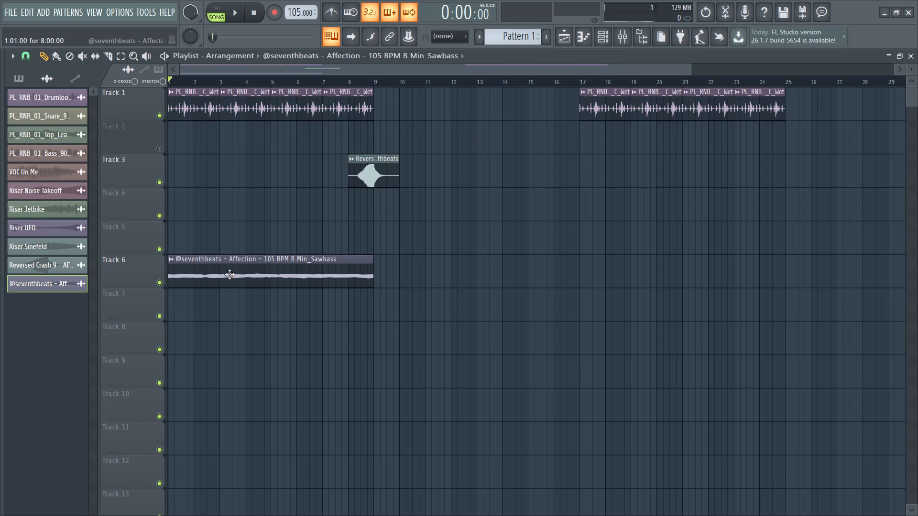
left_click_drag(229, 274, 180, 134)
left_click(162, 149)
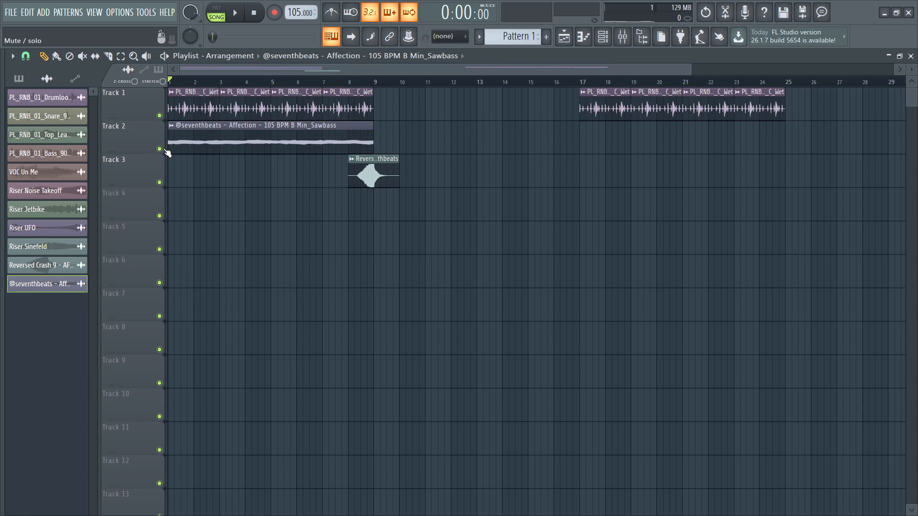
Shift the Reversed Crash 9 clip on Track 3 earlier to start at 7:12:00, playing the song to check its timing.
key("space")
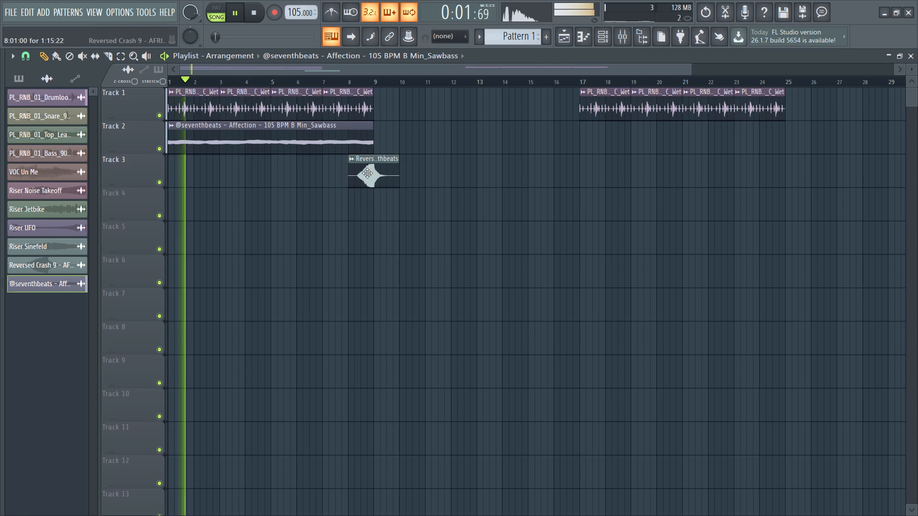
left_click_drag(690, 67, 298, 87)
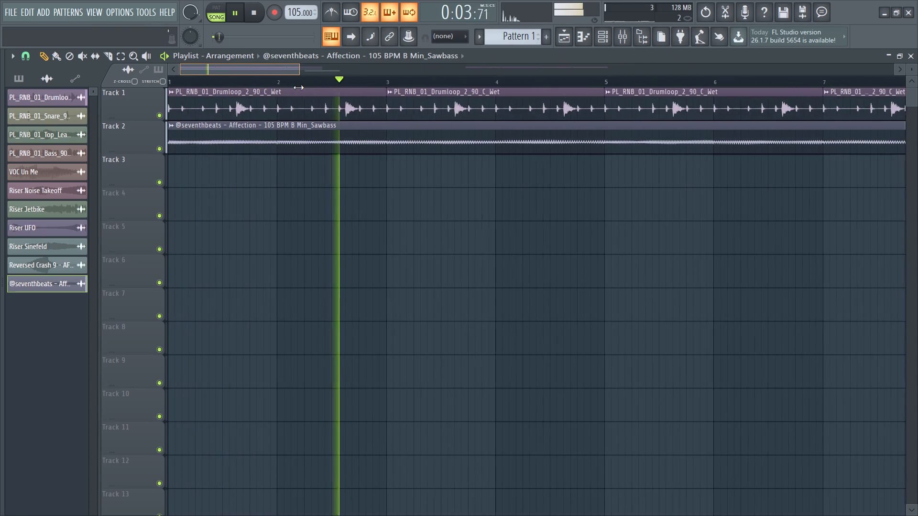
left_click_drag(298, 87, 298, 86)
left_click_drag(265, 71, 358, 70)
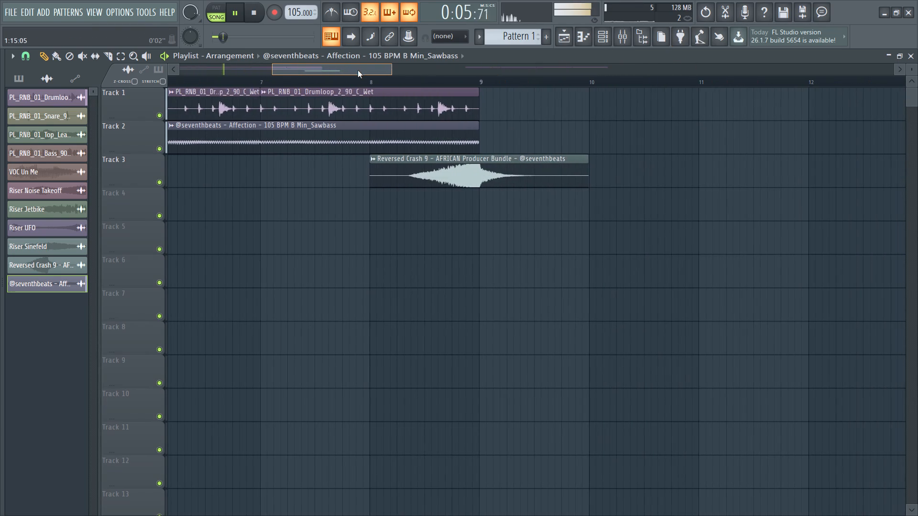
left_click_drag(358, 70, 362, 78)
left_click_drag(368, 176, 342, 178)
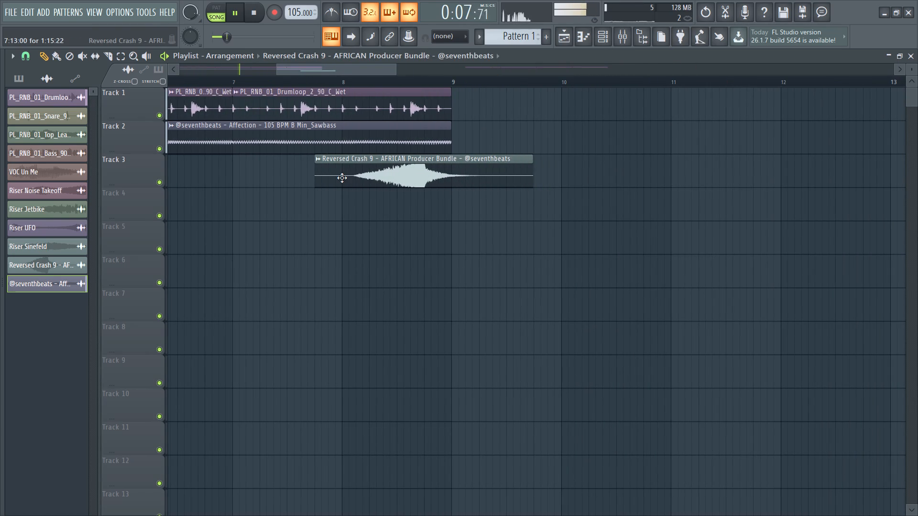
left_click_drag(342, 178, 349, 172)
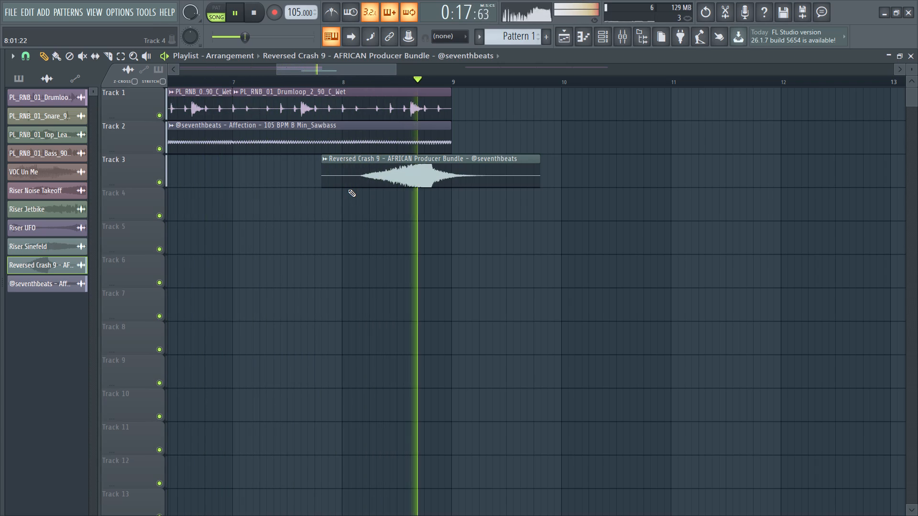
left_click_drag(348, 177, 336, 182)
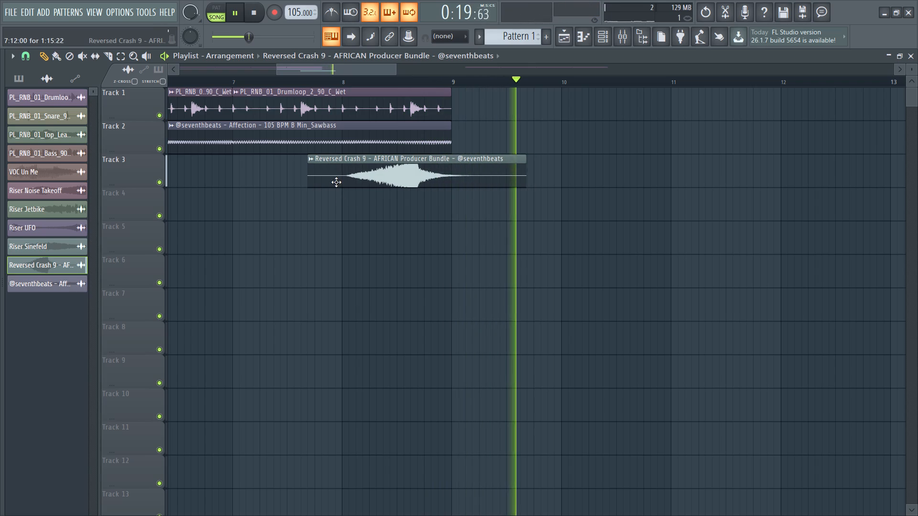
left_click_drag(336, 182, 334, 183)
key("space")
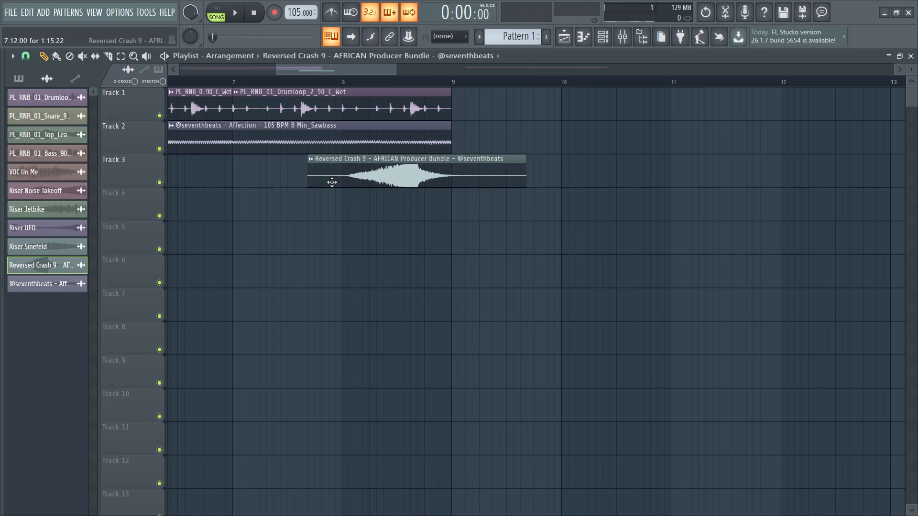
key("space")
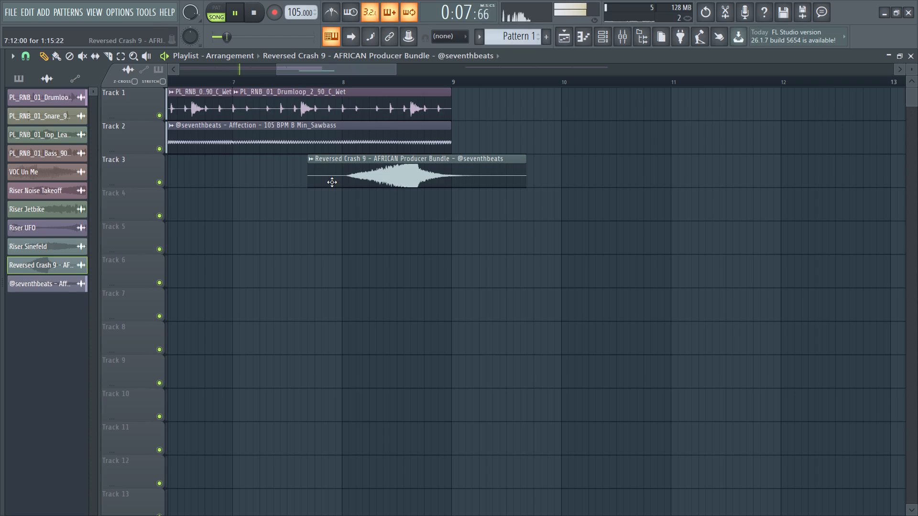
Raise the Sawbass channel's volume to maximum and route it to mixer track 10.
double_click(321, 143)
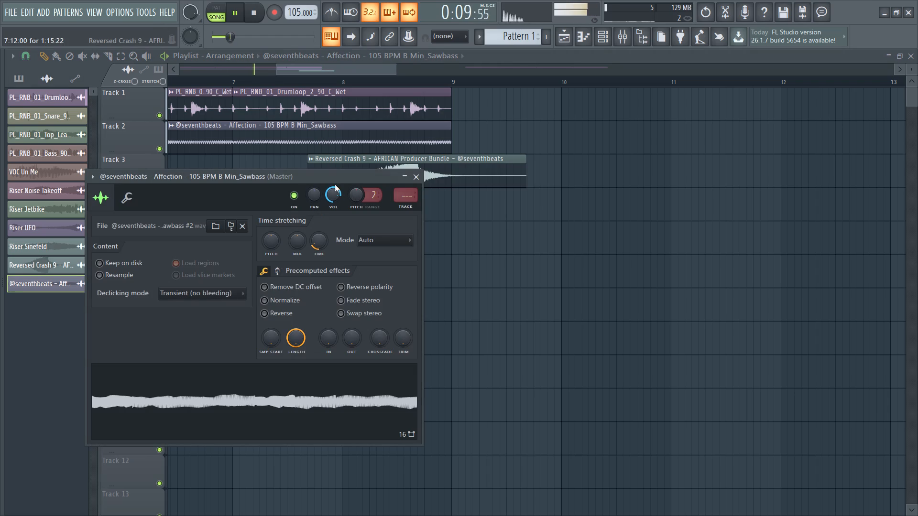
left_click_drag(331, 194, 317, 54)
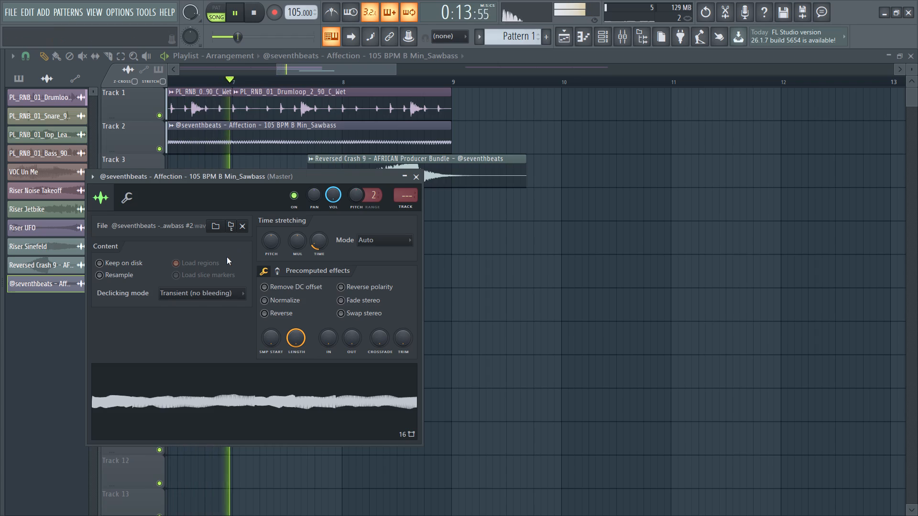
scroll(401, 195, "up", 8)
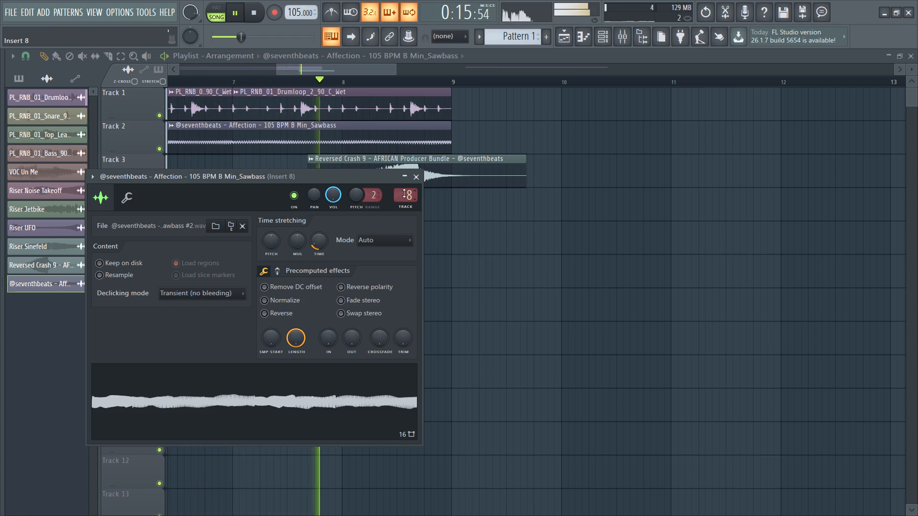
scroll(404, 193, "up", 2)
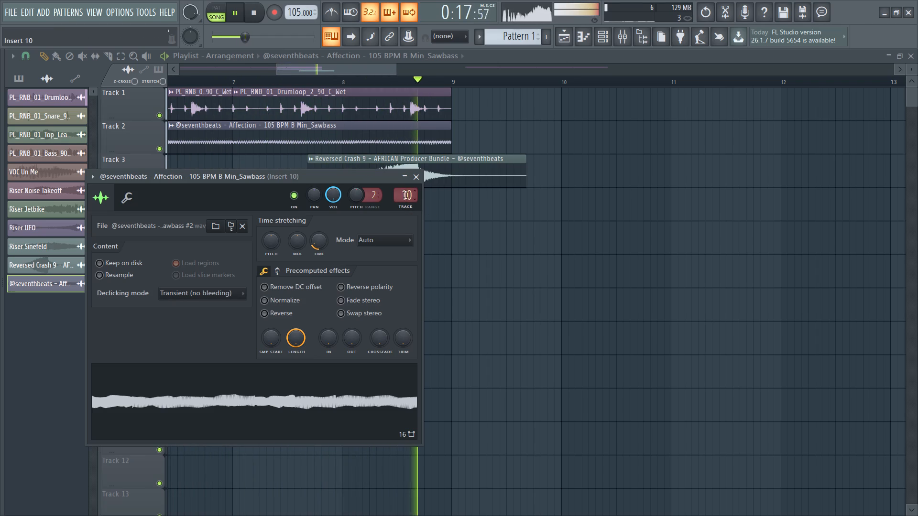
left_click(412, 180)
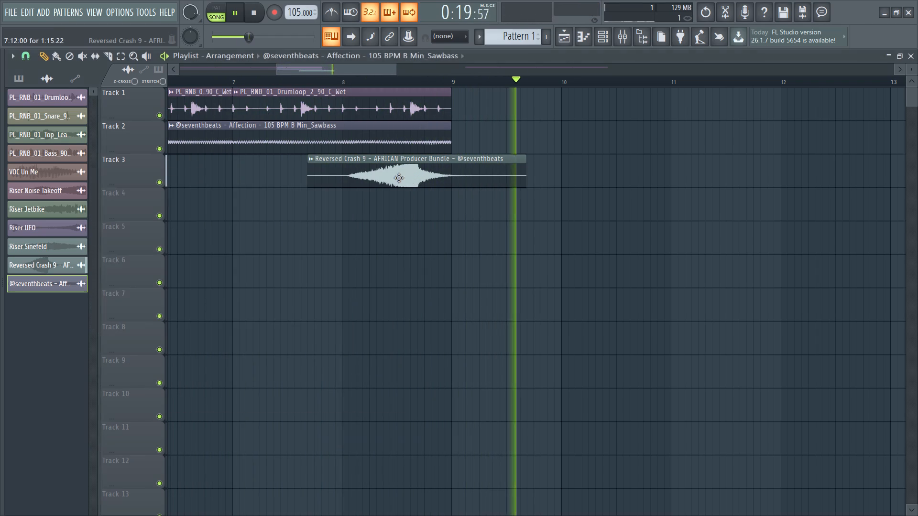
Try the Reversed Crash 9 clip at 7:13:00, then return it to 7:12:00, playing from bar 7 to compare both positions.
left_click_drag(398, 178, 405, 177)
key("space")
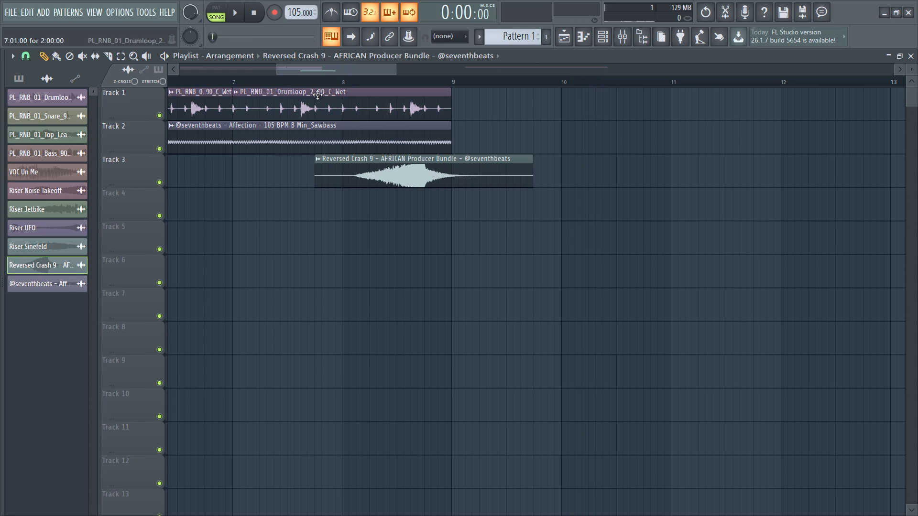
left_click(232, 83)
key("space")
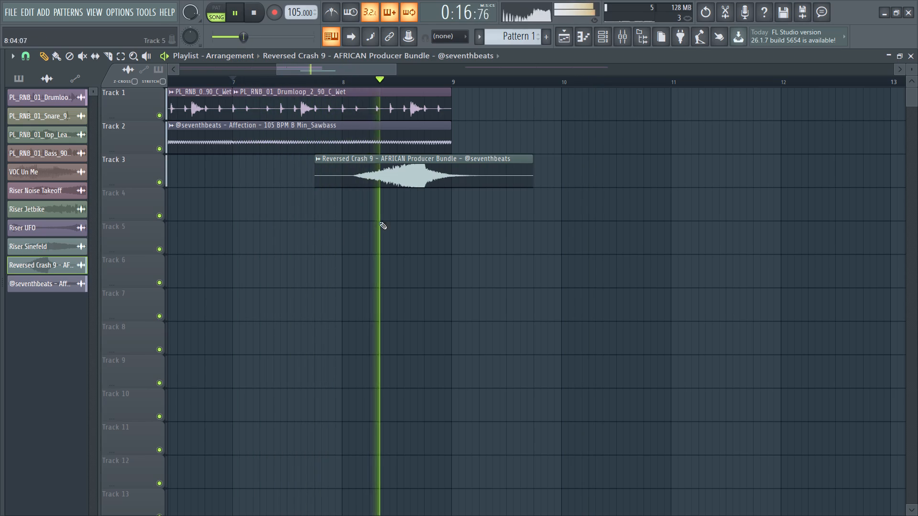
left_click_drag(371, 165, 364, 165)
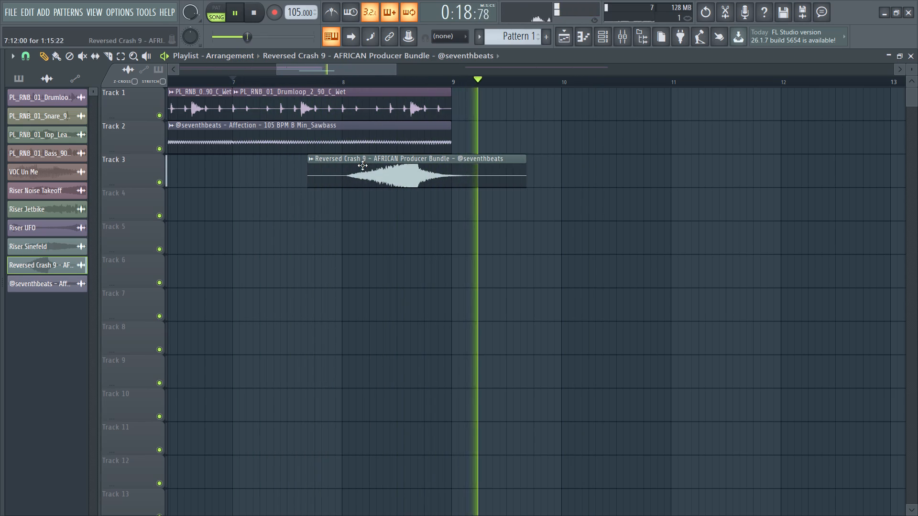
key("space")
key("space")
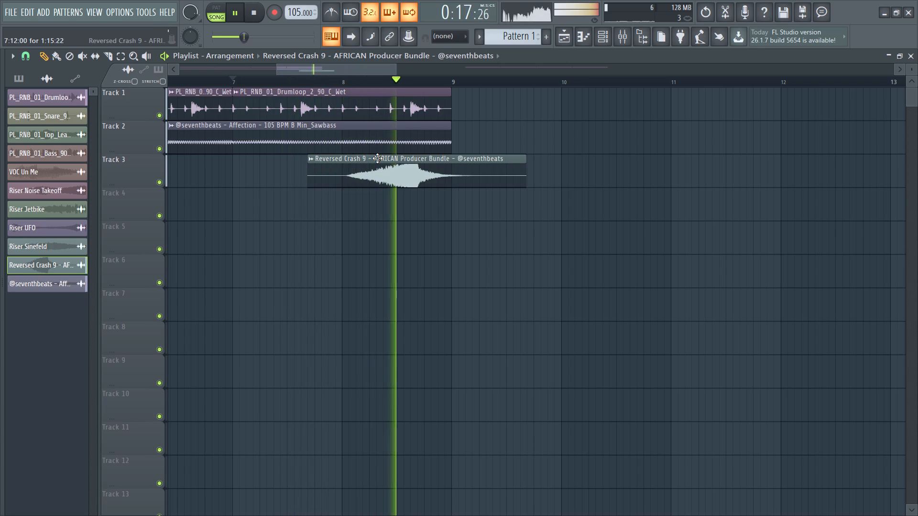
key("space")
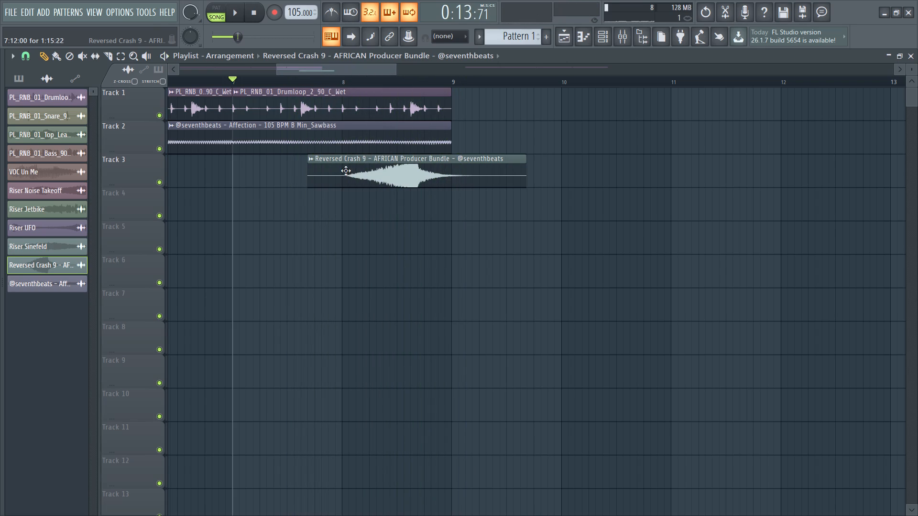
Move the Reversed Crash 9 clip on Track 3 to start at 7:14:00, playing from bar 7 to check its timing.
left_click(351, 174)
key("space")
left_click_drag(356, 182, 361, 182)
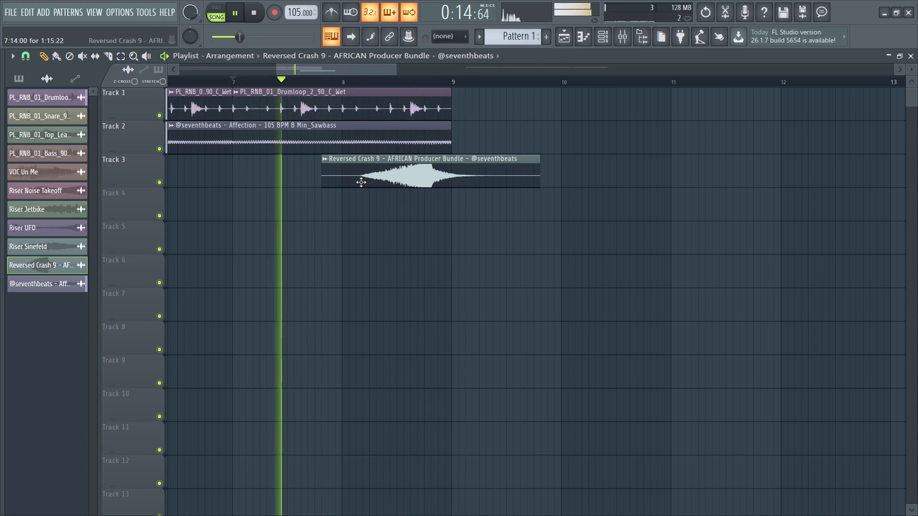
left_click_drag(361, 182, 362, 182)
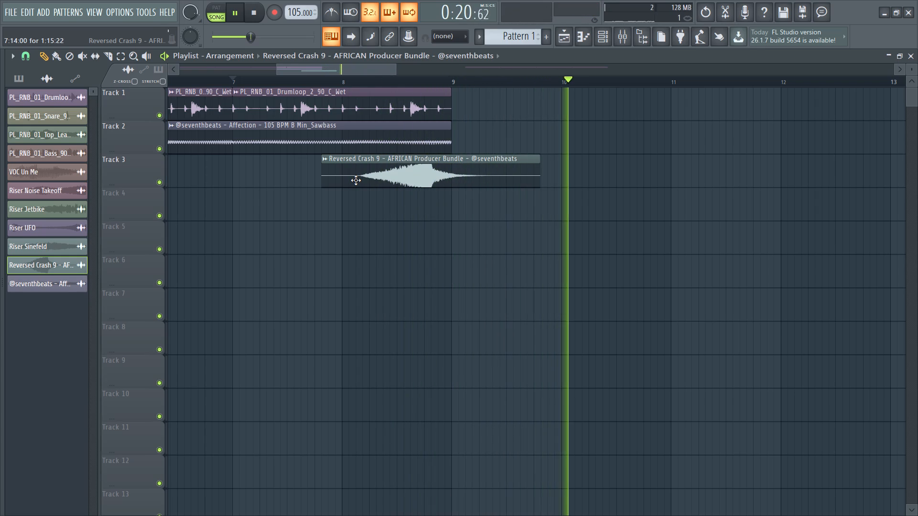
key("space")
type("b")
key("space")
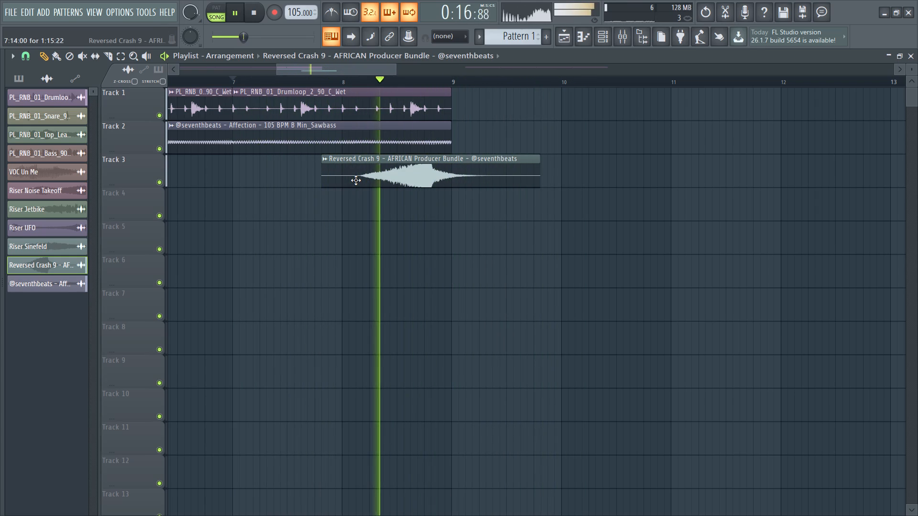
Raise the Sawbass sample's time-stretching pitch slightly, playing the song to hear the change, and close its channel settings.
double_click(249, 141)
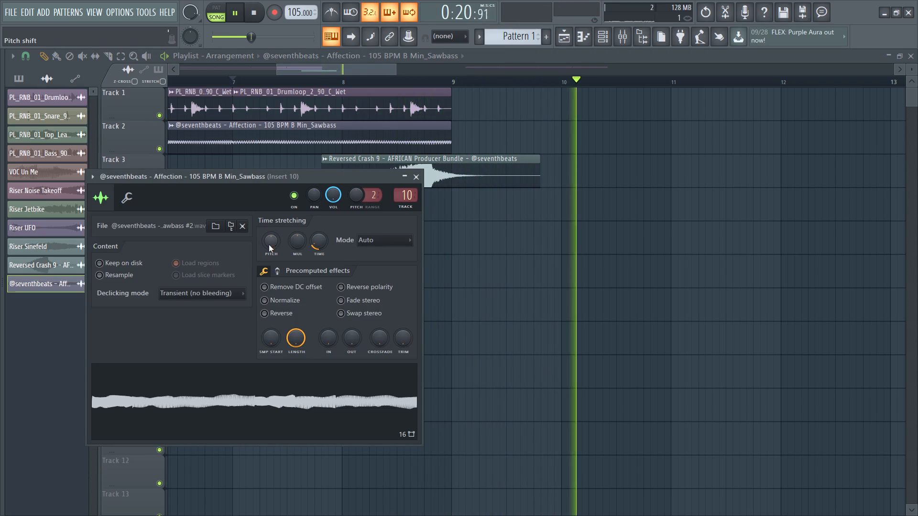
left_click_drag(271, 244, 258, 204)
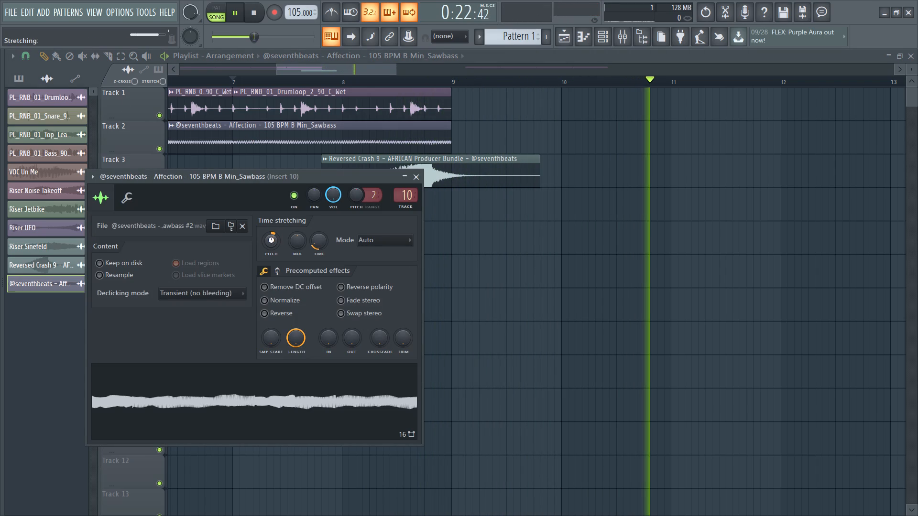
key("space")
key("space")
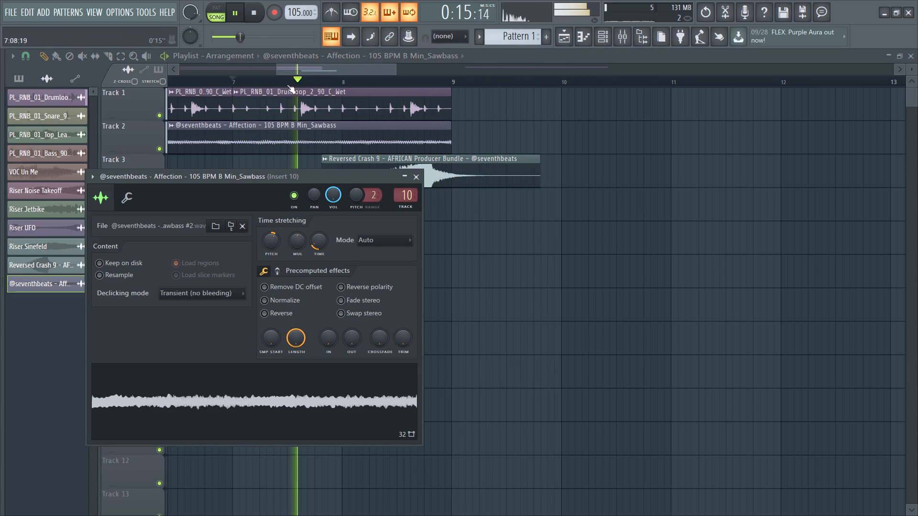
key("space")
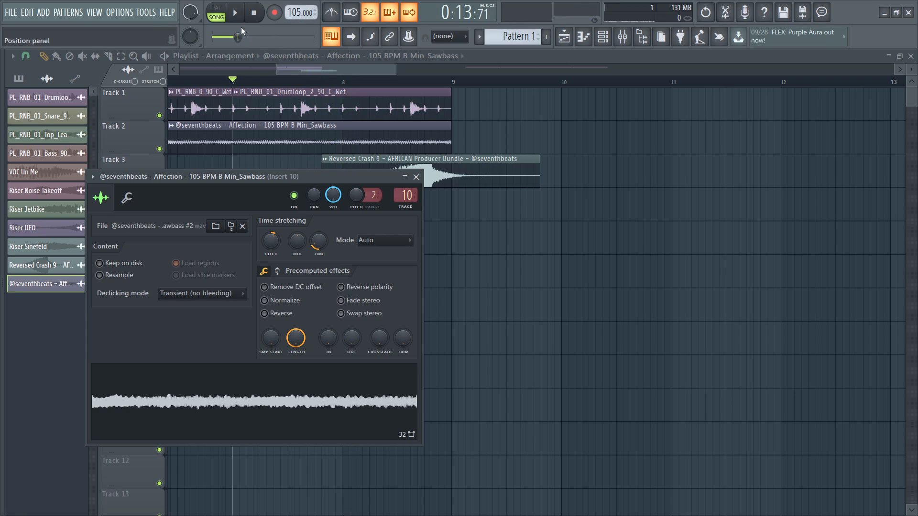
left_click(252, 8)
key("space")
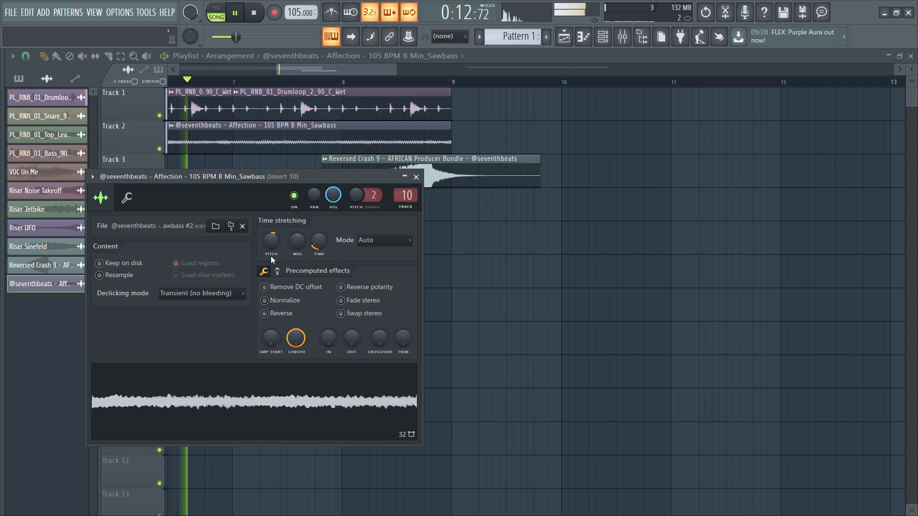
left_click(423, 178)
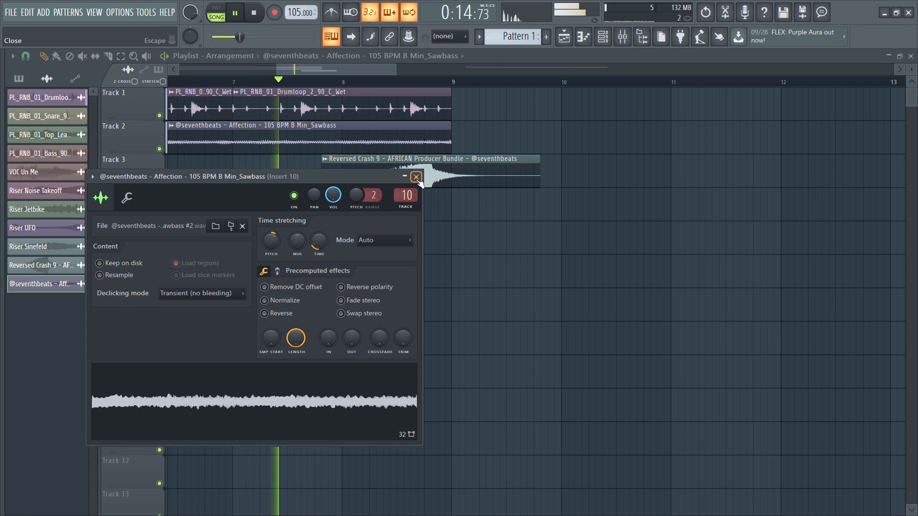
left_click(416, 179)
Delete the leftover PL_RNB_01_Drumloop_2 clips on Track 1 that run up to bar 25.
left_click_drag(299, 67, 539, 100)
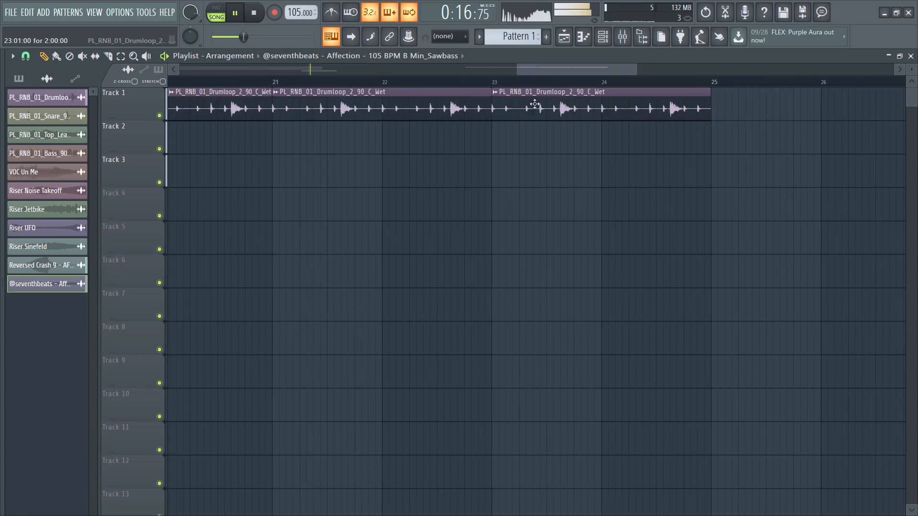
right_click_drag(556, 106, 328, 108)
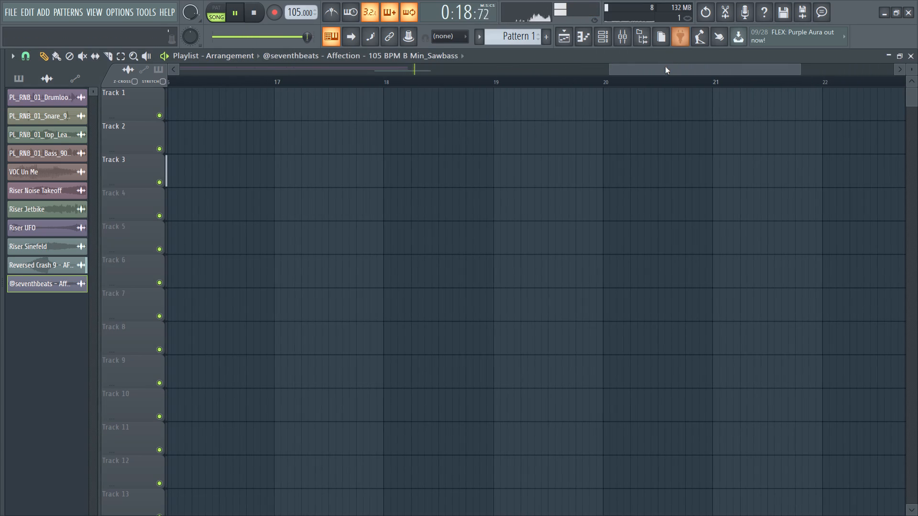
left_click_drag(662, 71, 80, 97)
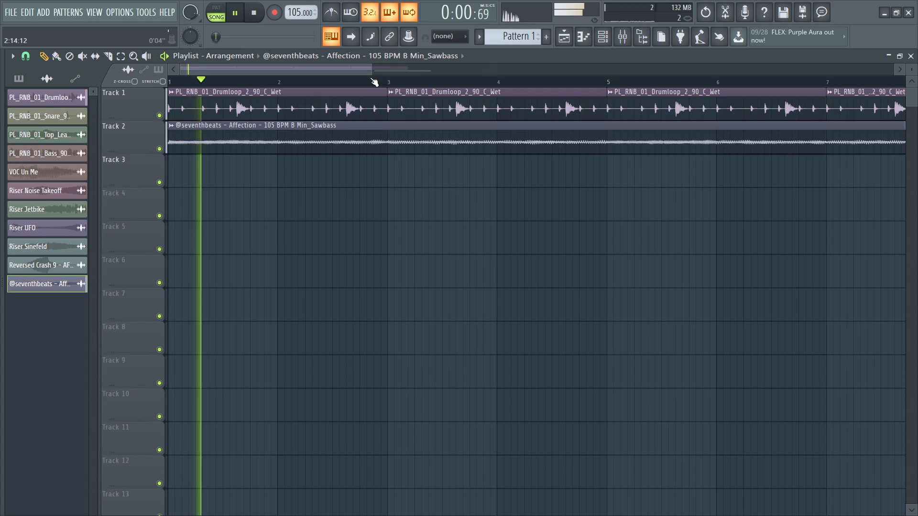
left_click_drag(369, 69, 623, 83)
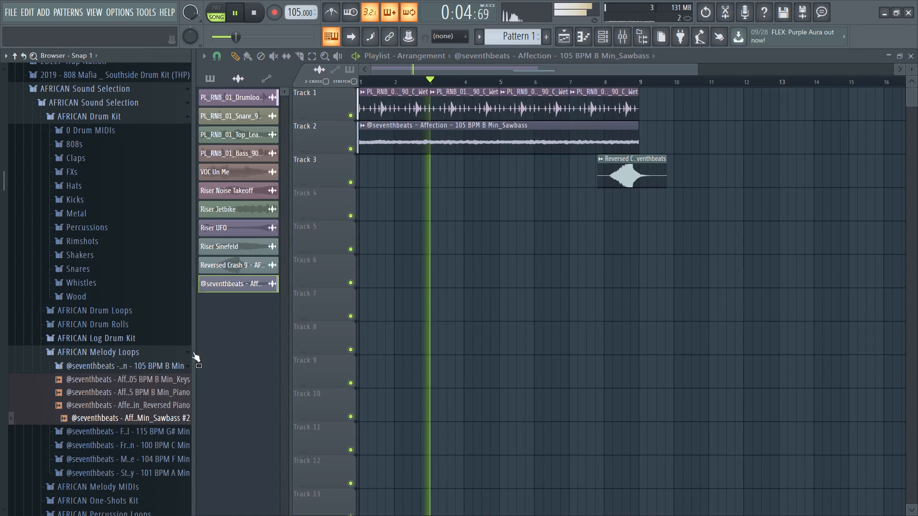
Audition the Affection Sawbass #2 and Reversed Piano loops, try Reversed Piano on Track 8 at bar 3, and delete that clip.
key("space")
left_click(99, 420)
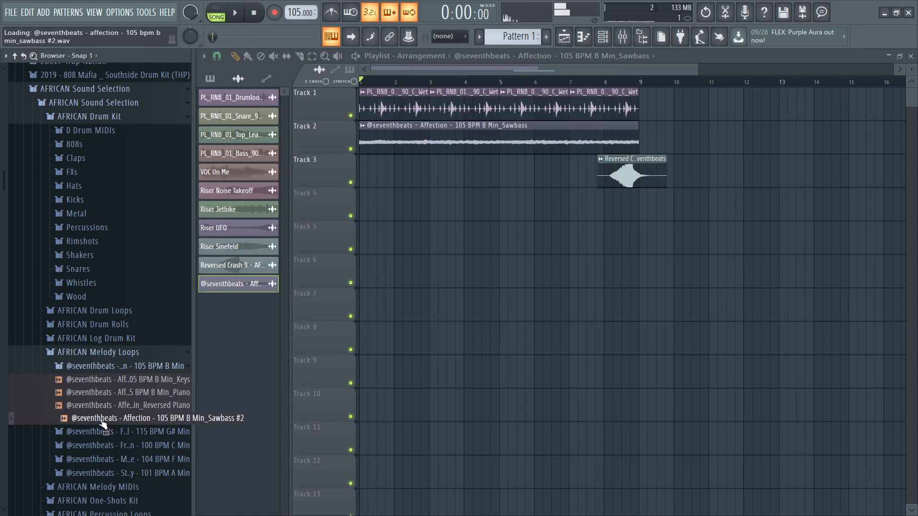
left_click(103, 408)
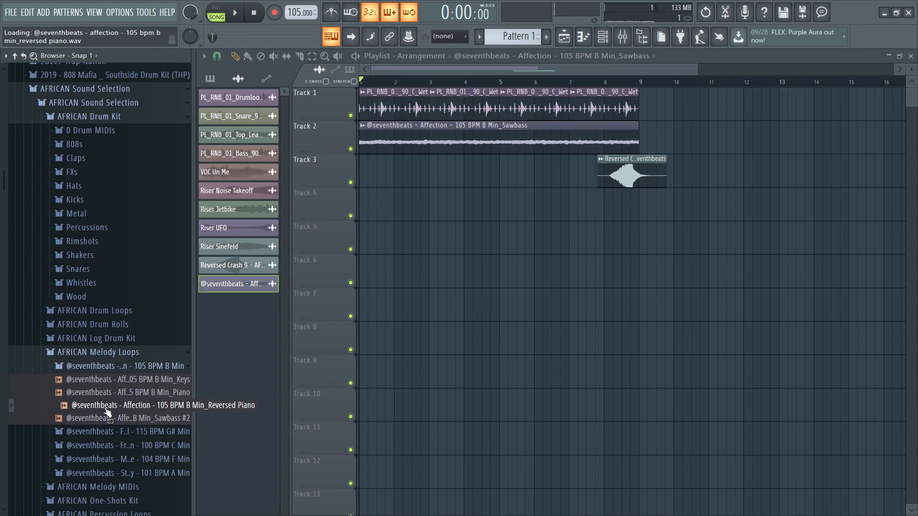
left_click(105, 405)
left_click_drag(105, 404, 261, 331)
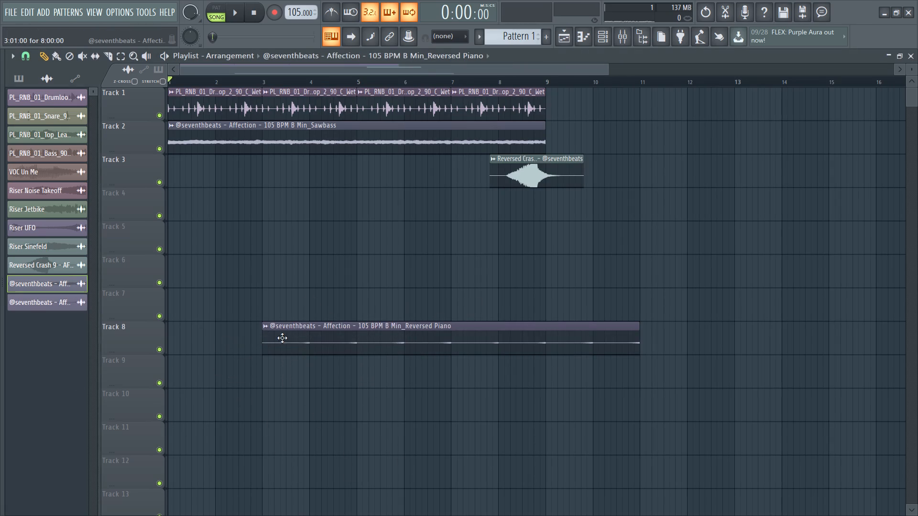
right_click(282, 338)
Audition the Affection 105 BPM B Min Piano loop and place it on Track 6, starting at bar 1.
left_click(96, 392)
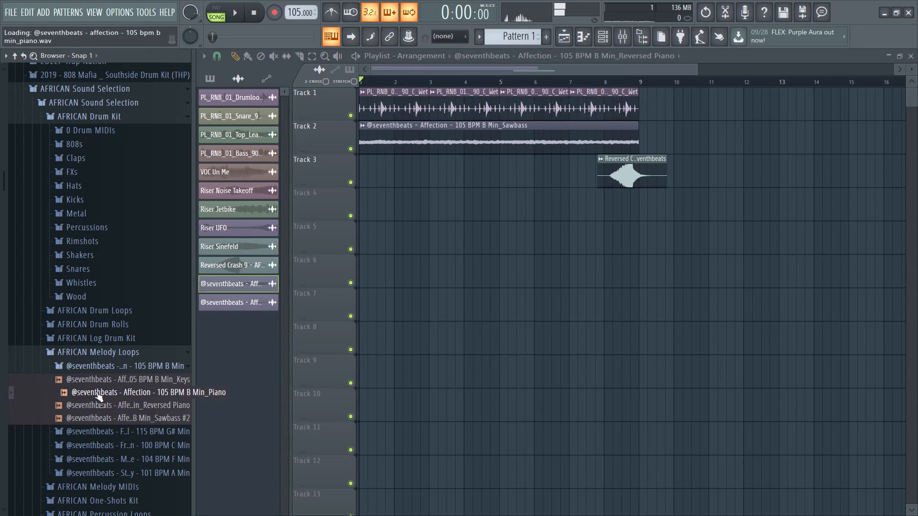
left_click(96, 391)
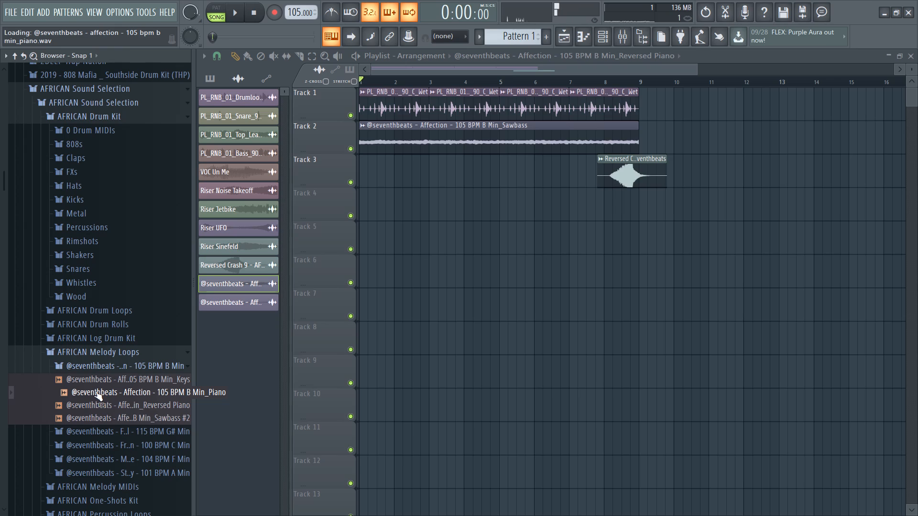
left_click(95, 391)
left_click_drag(95, 390, 322, 276)
left_click_drag(340, 275, 163, 276)
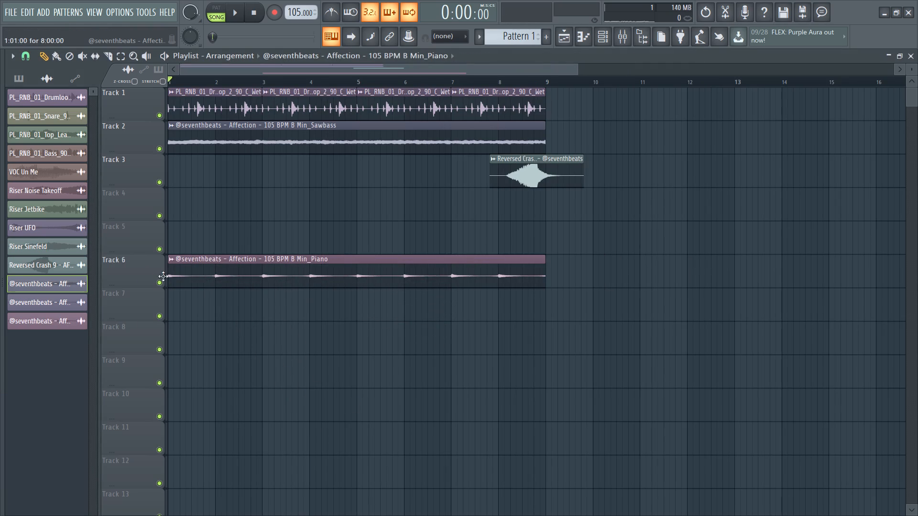
left_click_drag(163, 276, 126, 281)
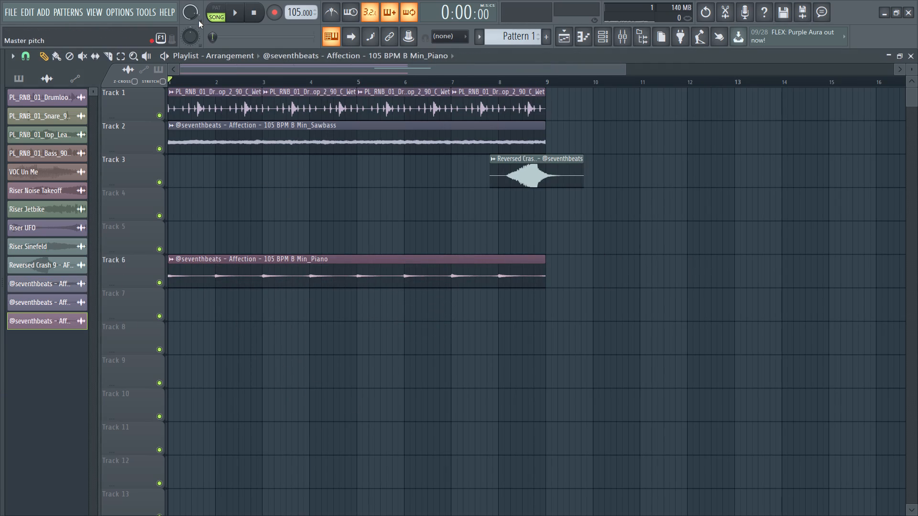
Raise the Piano sample's time-stretching pitch slightly while playing the song, and close its channel settings.
key("space")
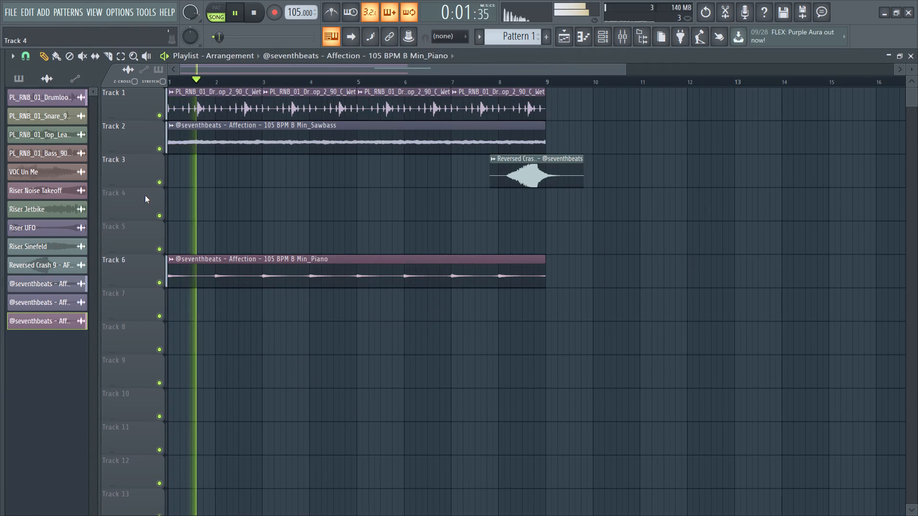
double_click(215, 283)
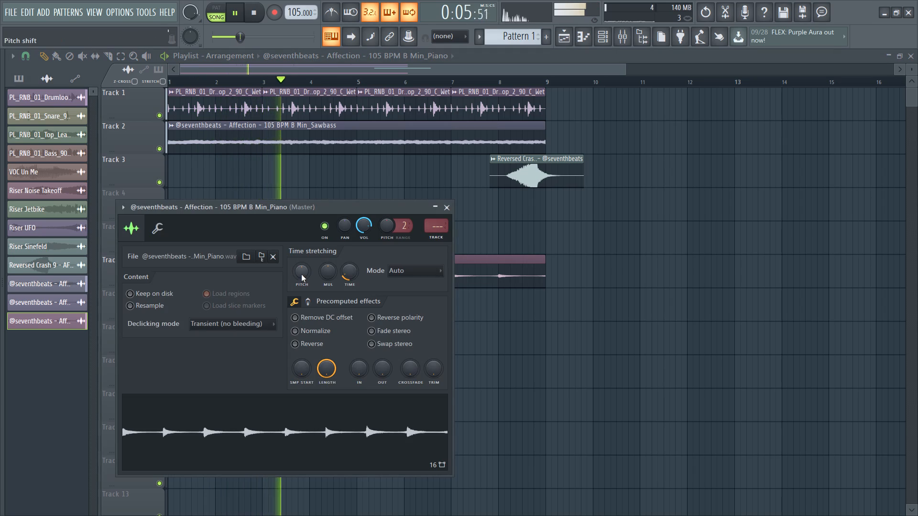
left_click_drag(301, 274, 294, 240)
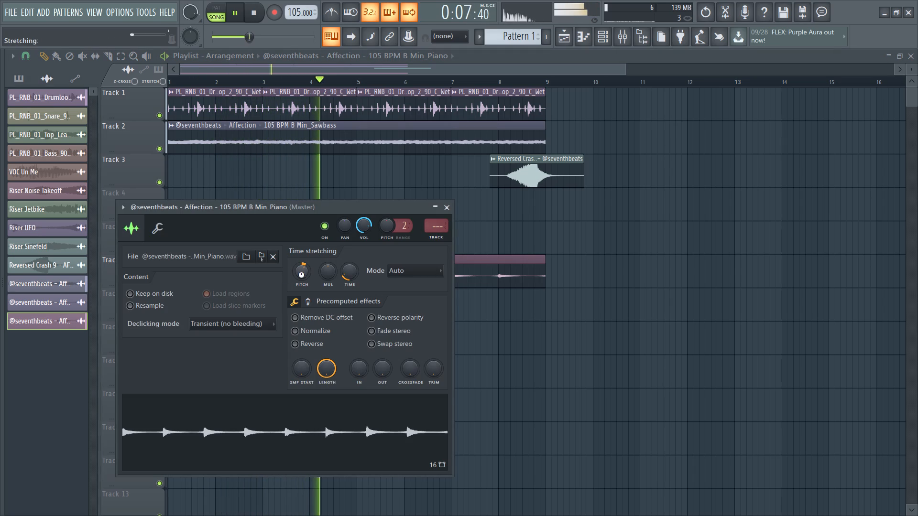
key("space")
key("space")
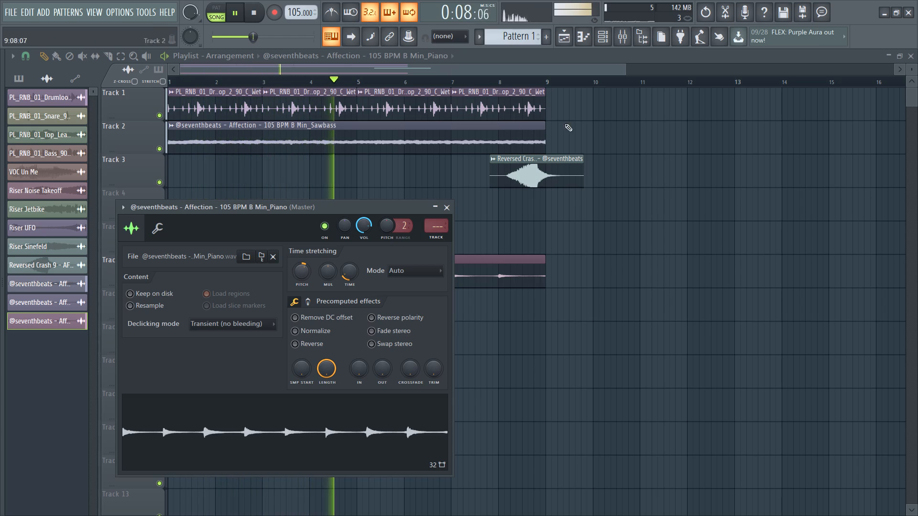
left_click(446, 212)
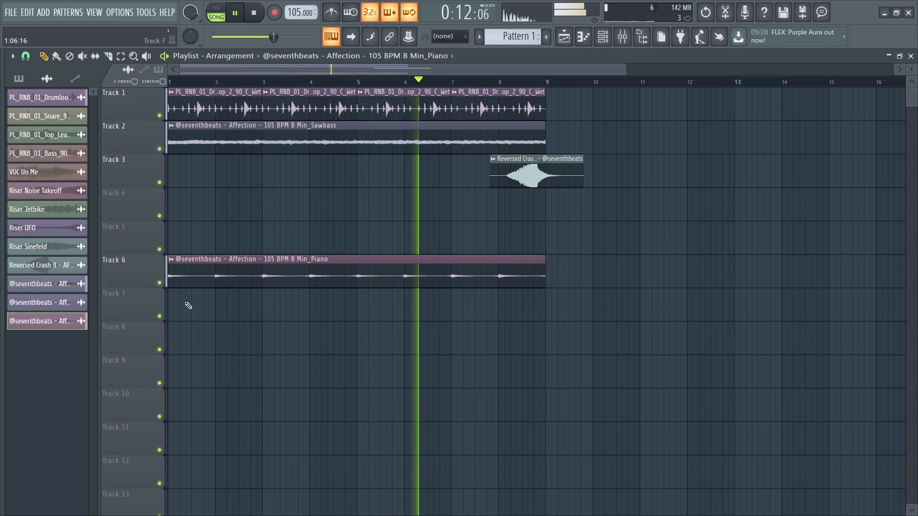
Move the Piano clip from Track 6 to Track 4, keeping it at bar 1.
left_click_drag(191, 280, 192, 207)
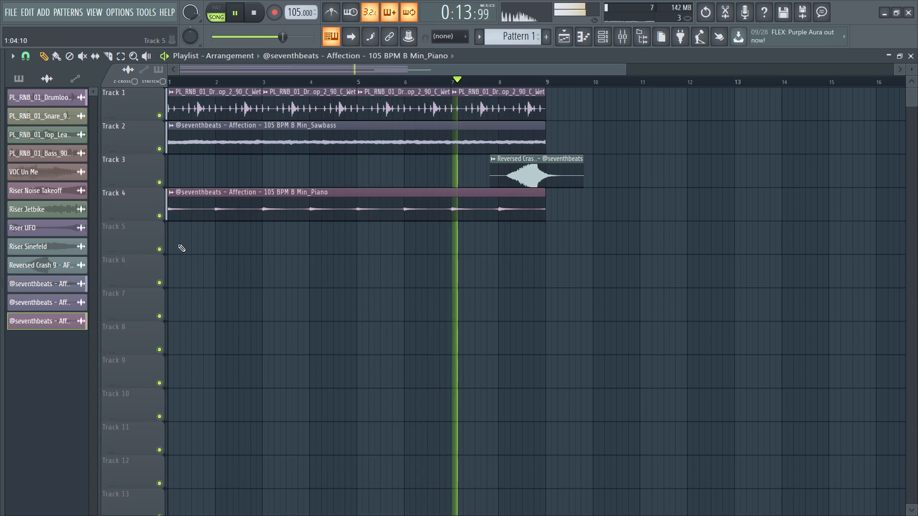
Duplicate the Sawbass and Piano clips together so the copies start at bar 9, and play the song from the beginning.
left_click_drag(175, 247, 276, 158, "ctrl")
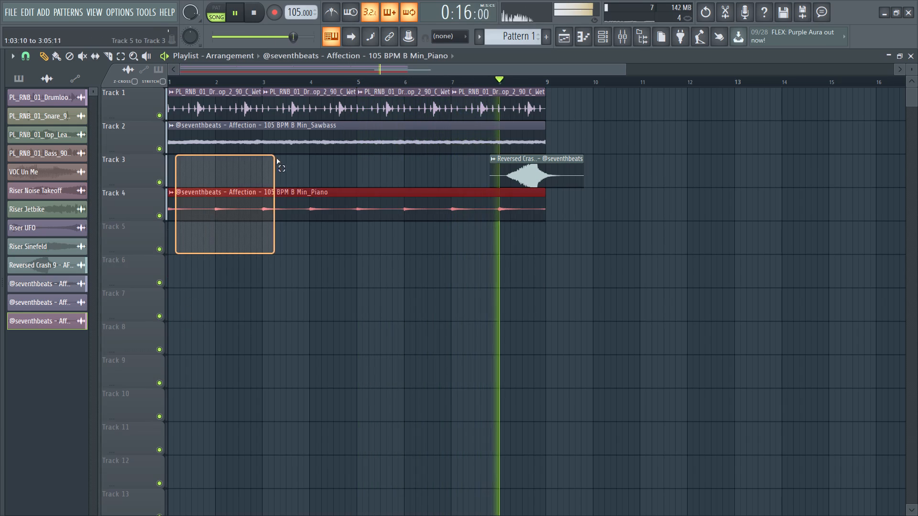
left_click_drag(276, 158, 285, 148, "ctrl")
left_click_drag(234, 139, 653, 146, "shift")
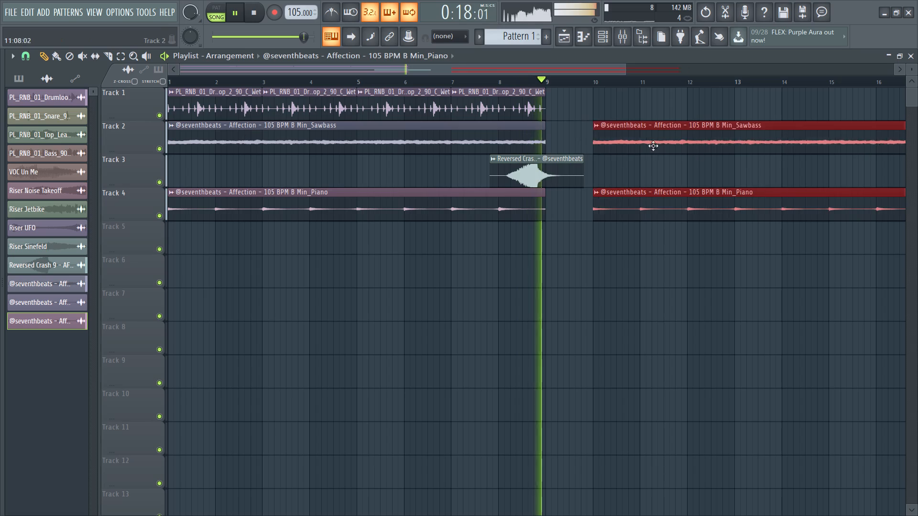
left_click_drag(653, 146, 611, 147, "shift")
key("space")
key("space")
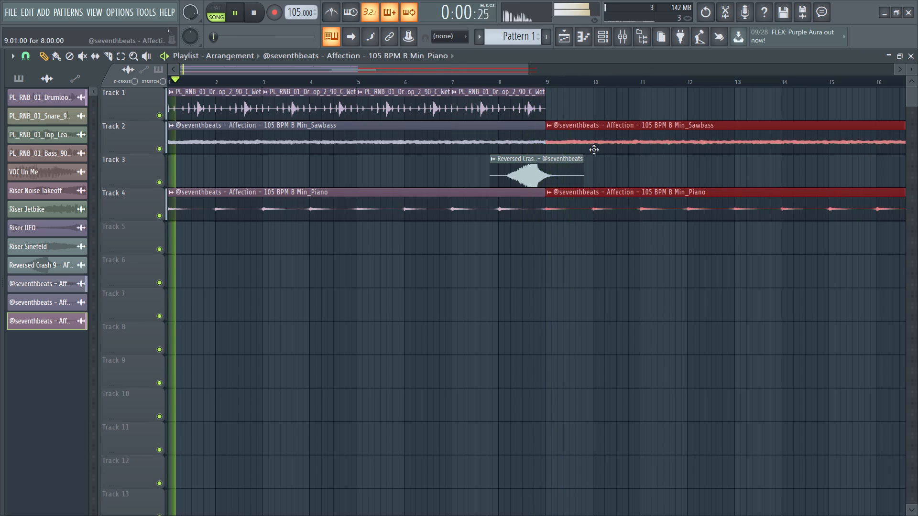
Reverse the Sawbass sample in its channel settings and close them.
left_click_drag(486, 69, 301, 63)
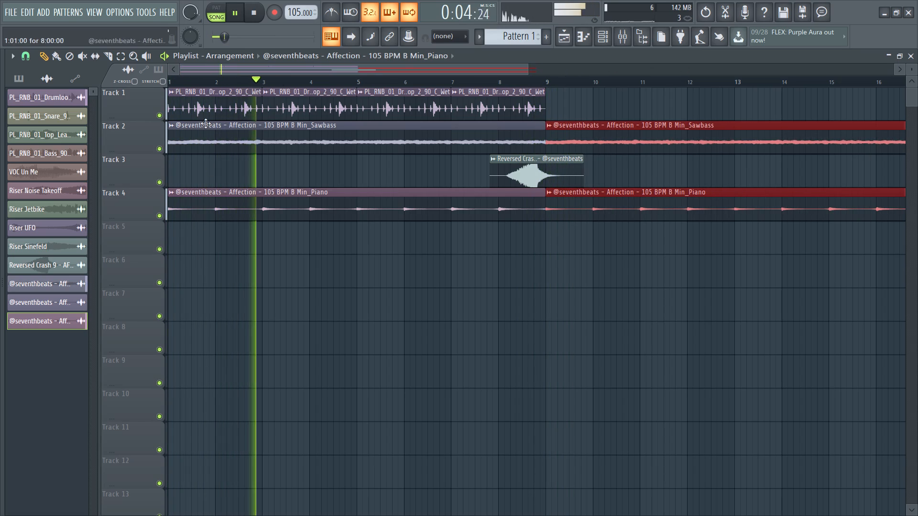
double_click(207, 143)
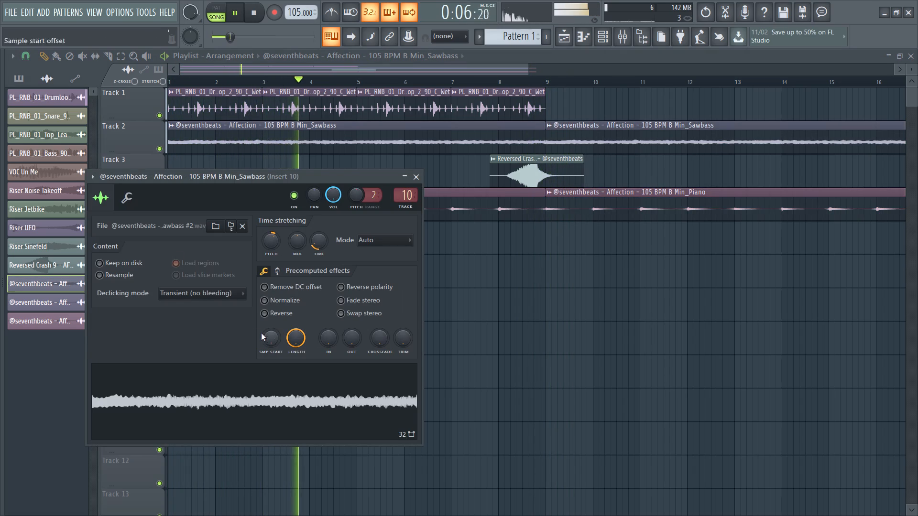
left_click(266, 314)
left_click(417, 178)
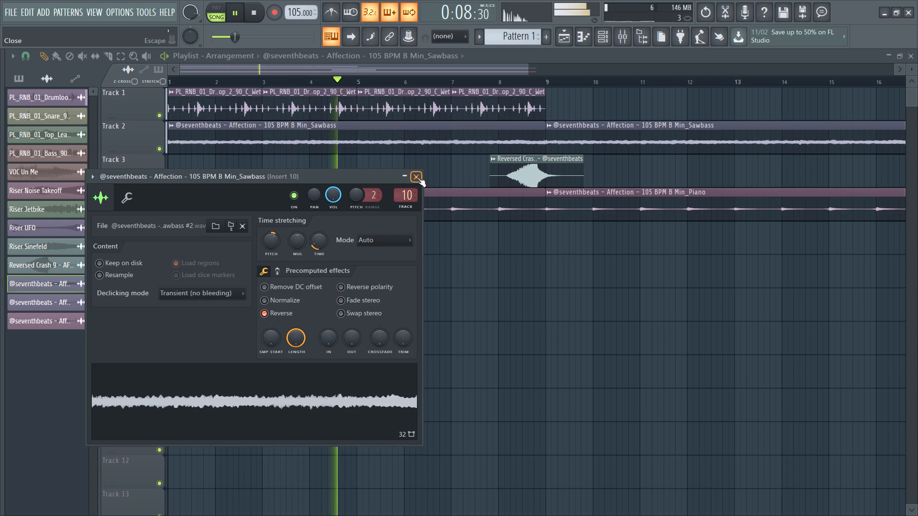
Reverse the Piano sample in its channel settings and replay the song to hear the reversed loops.
double_click(309, 213)
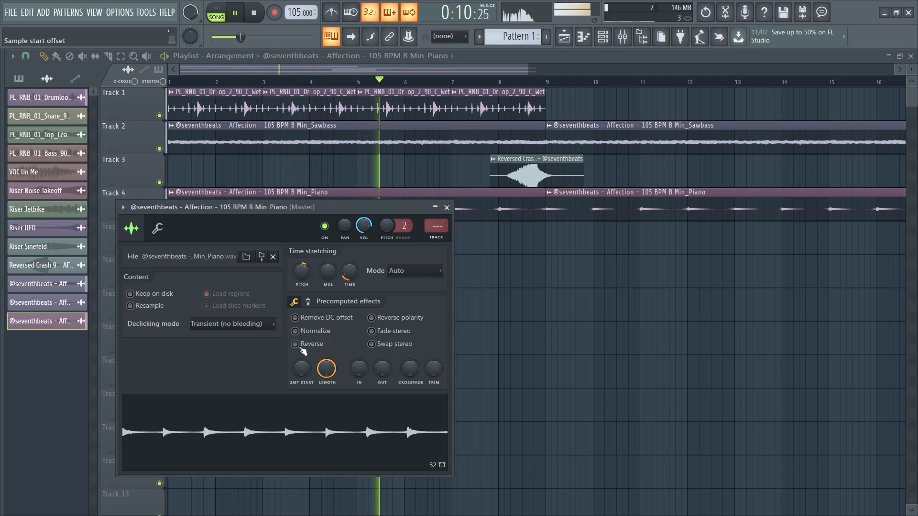
left_click(295, 344)
key("space")
key("space")
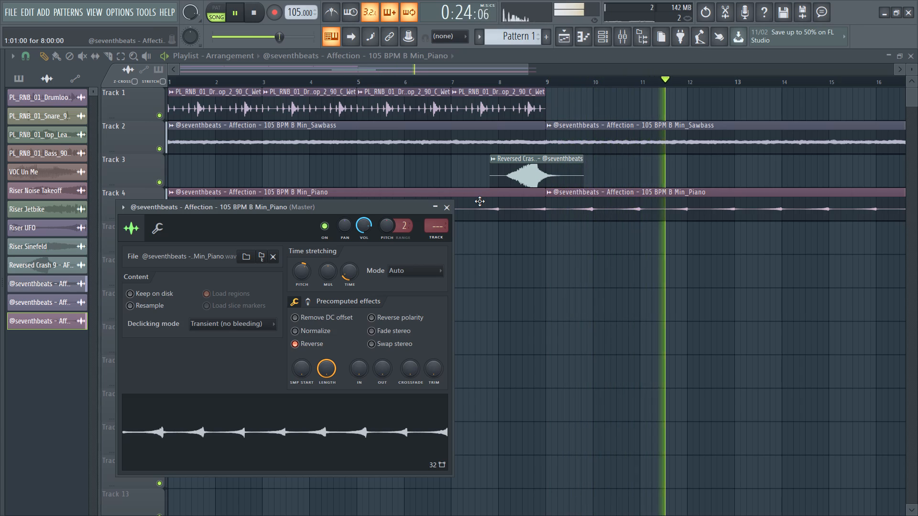
Stop playback and replay the song from the beginning to hear the reversed Sawbass and Piano loops.
key("space")
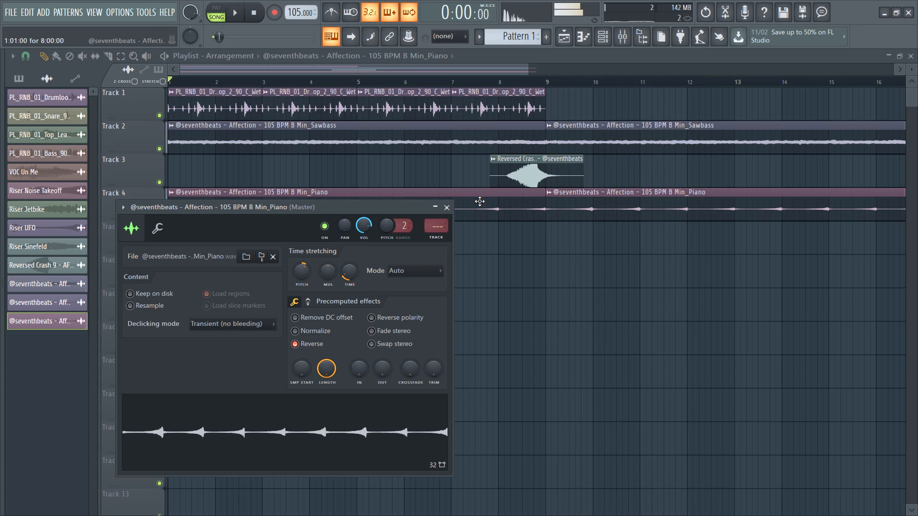
key("space")
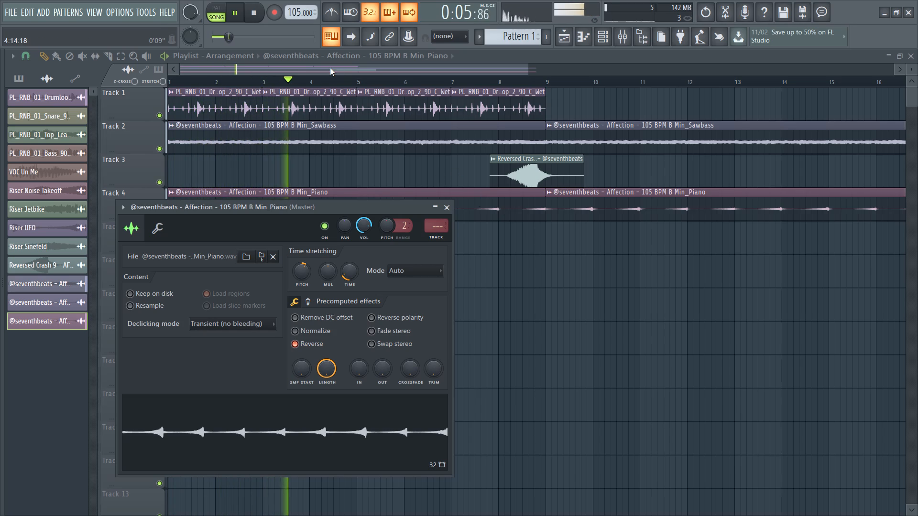
Close the Piano sample's channel settings and adjust the master volume while the song plays.
left_click_drag(330, 68, 307, 90)
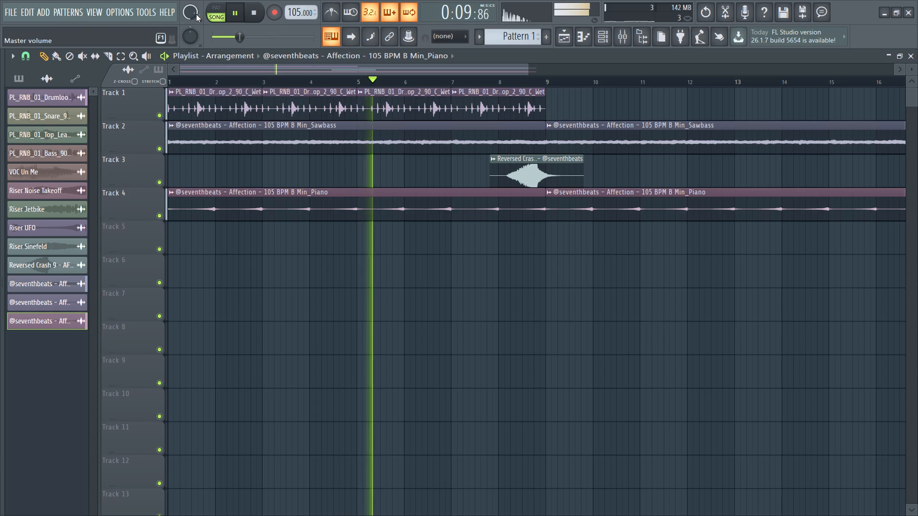
left_click_drag(181, 19, 189, 11)
left_click_drag(189, 11, 163, 338)
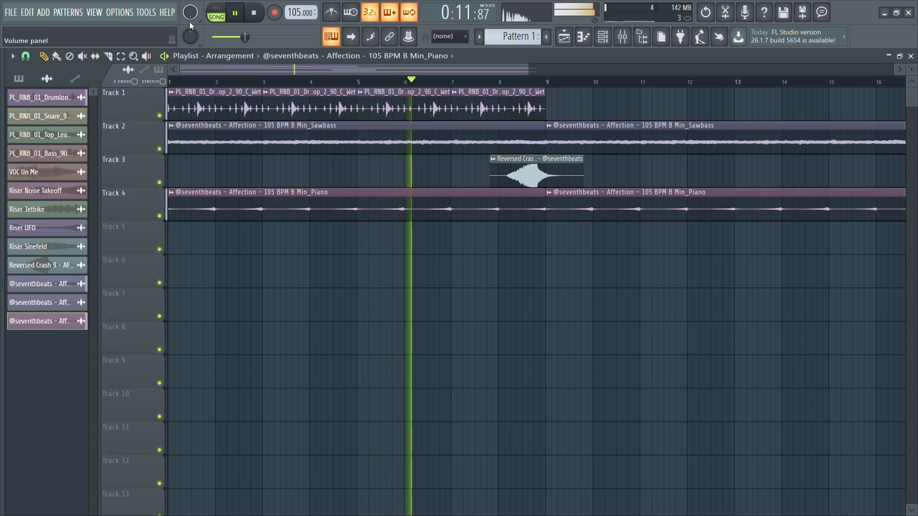
Raise the Windows system volume to a little above half, and return to the maximized FL Studio window.
left_click(898, 12)
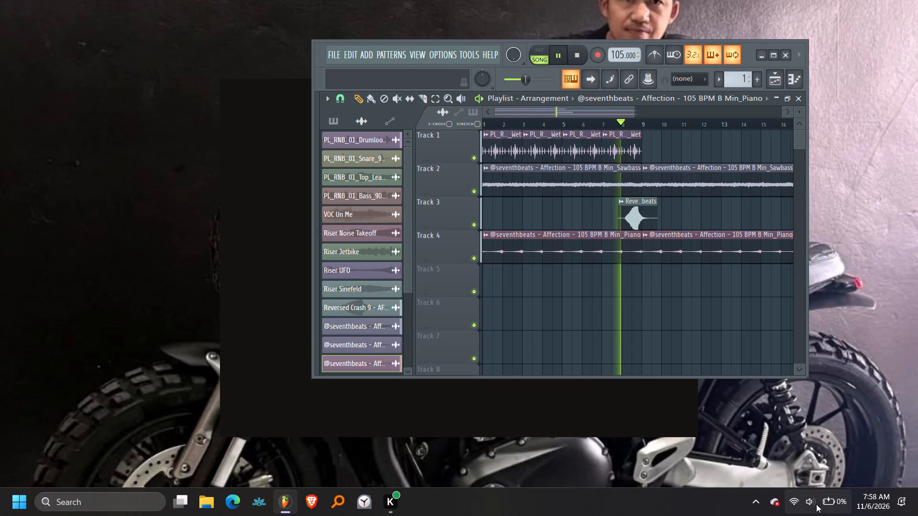
left_click(811, 504)
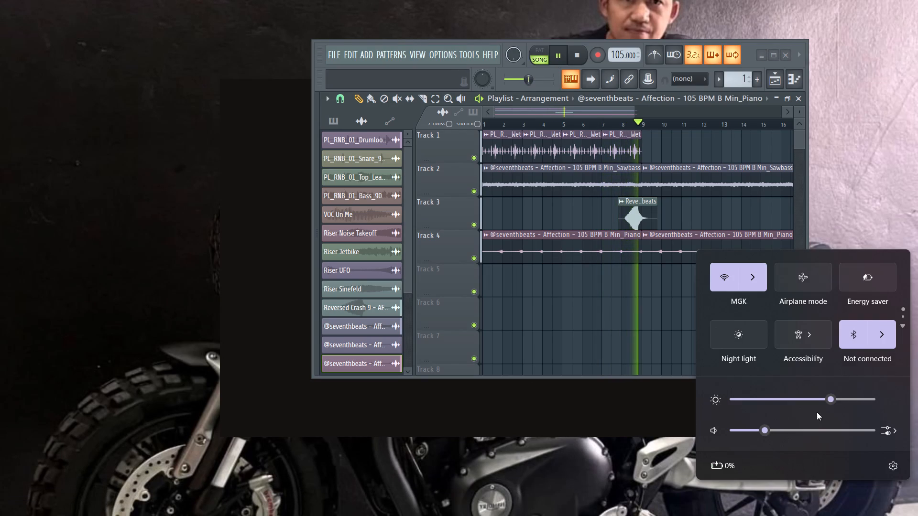
left_click(817, 429)
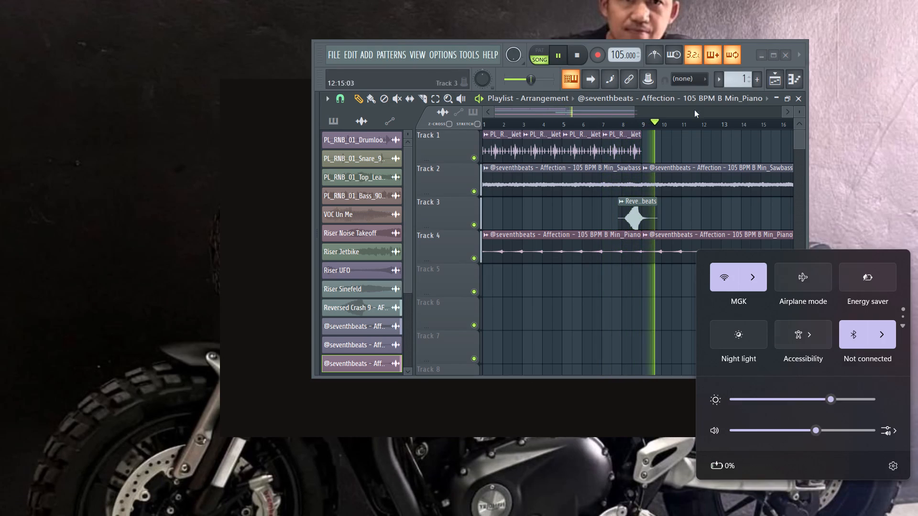
left_click(773, 58)
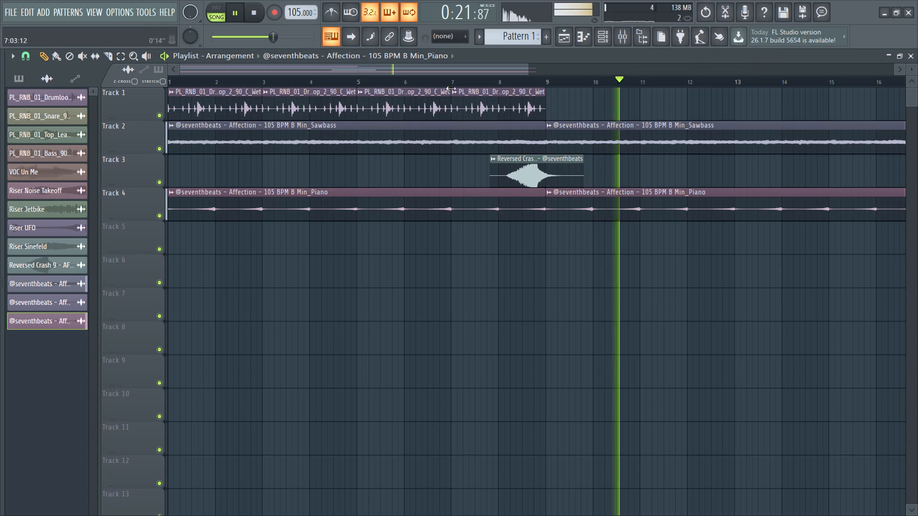
Stop playback and replay the song from the beginning to hear the reversed loops at the new volume.
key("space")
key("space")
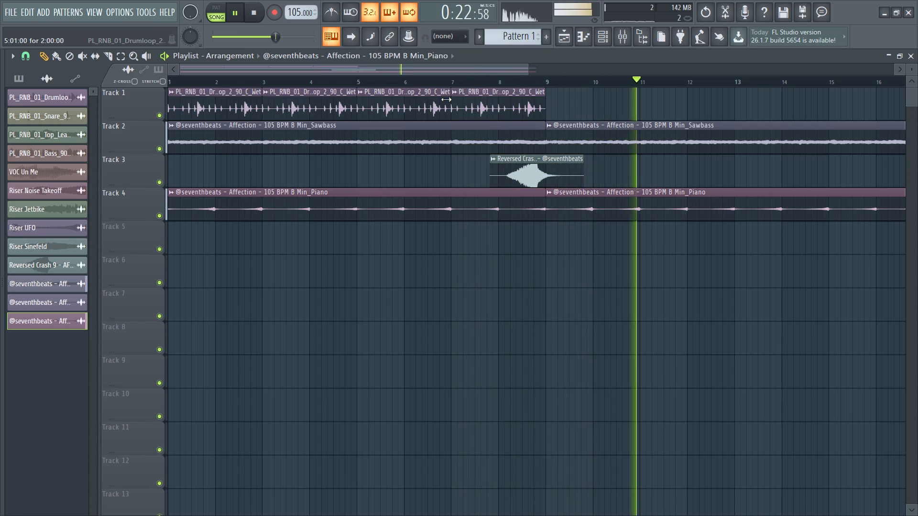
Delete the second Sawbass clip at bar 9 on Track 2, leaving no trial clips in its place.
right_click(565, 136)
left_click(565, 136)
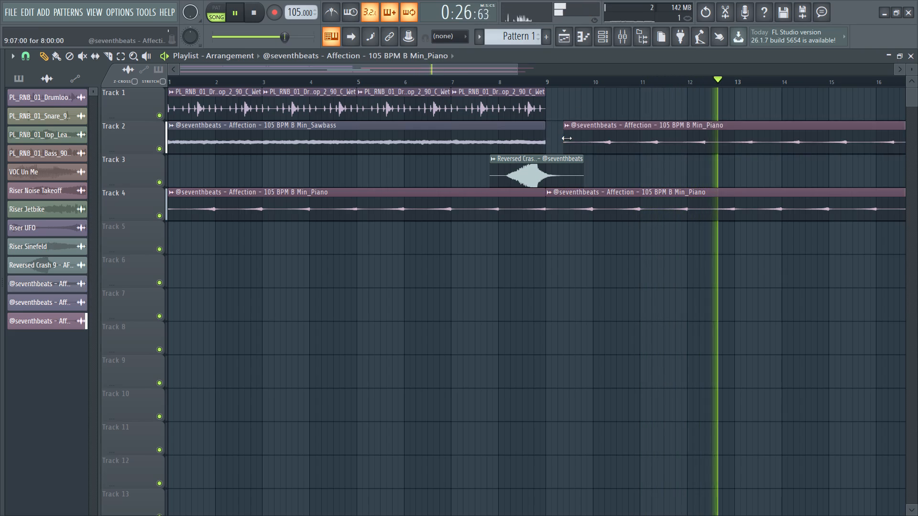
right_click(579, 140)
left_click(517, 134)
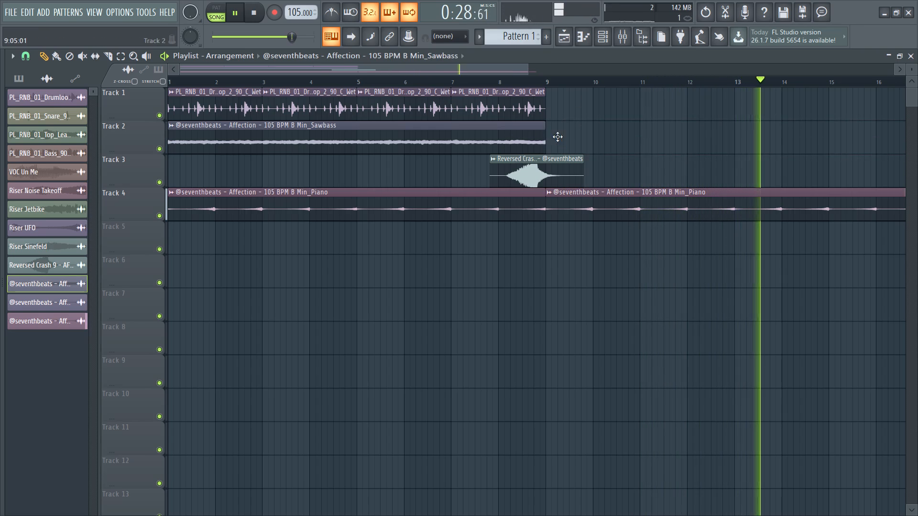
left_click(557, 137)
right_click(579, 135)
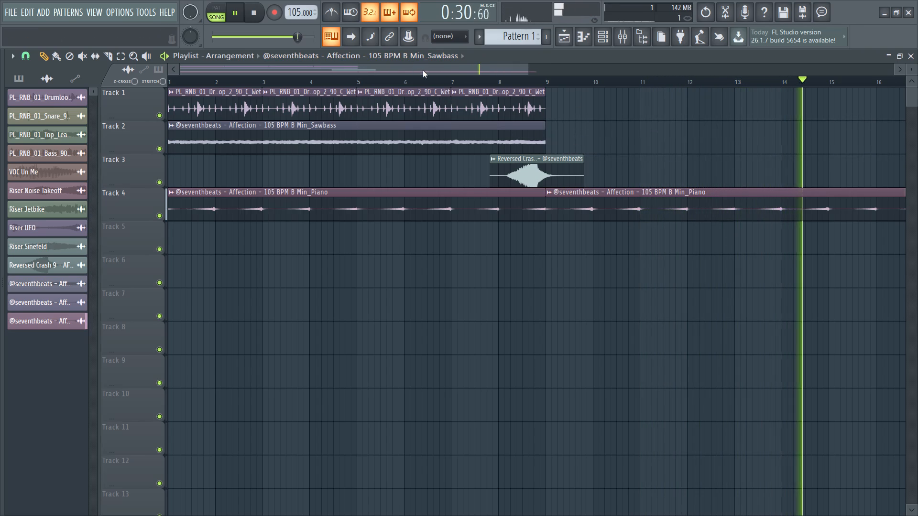
Turn off Reverse for the Piano sample in its channel settings and close them.
double_click(638, 216)
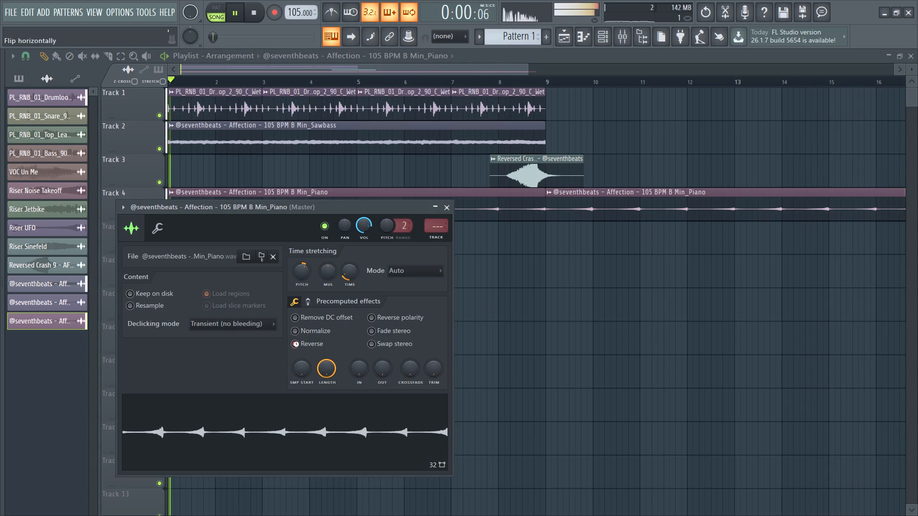
left_click(296, 344)
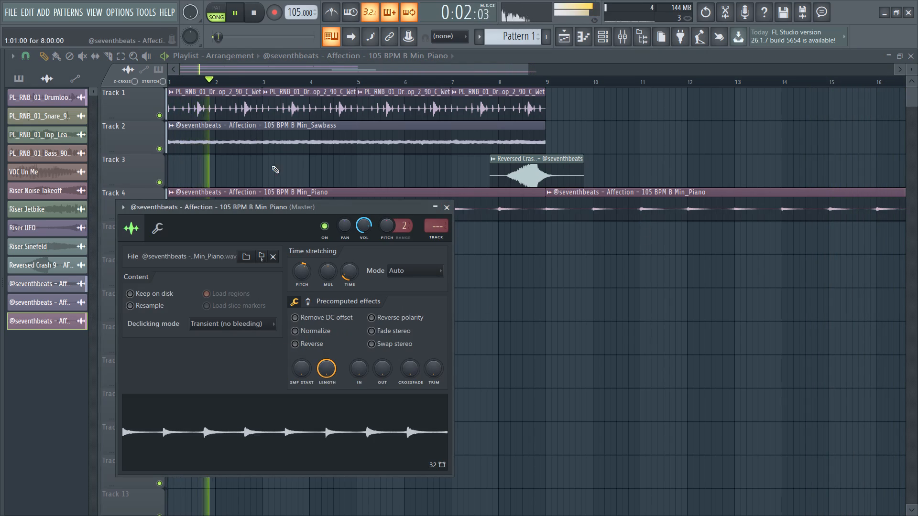
left_click(447, 209)
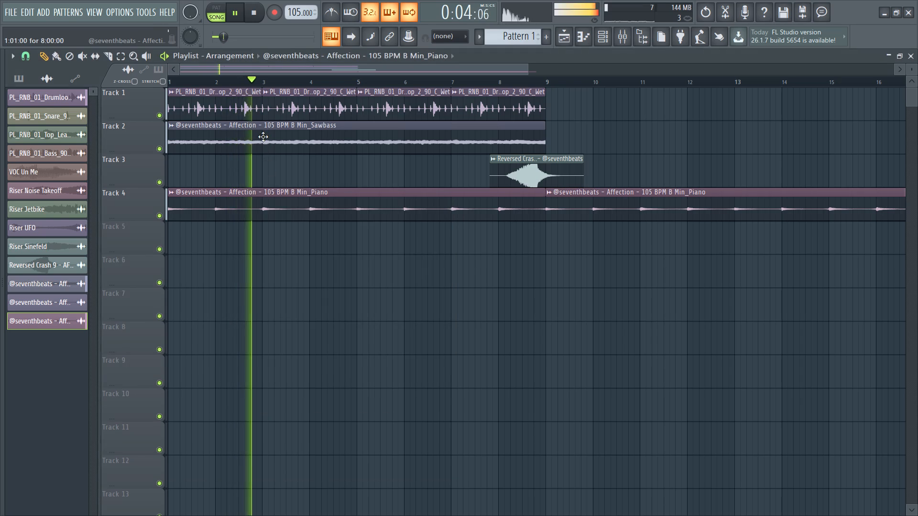
Turn off Reverse for the Sawbass sample, close its channel settings and replay the song from the beginning.
double_click(263, 137)
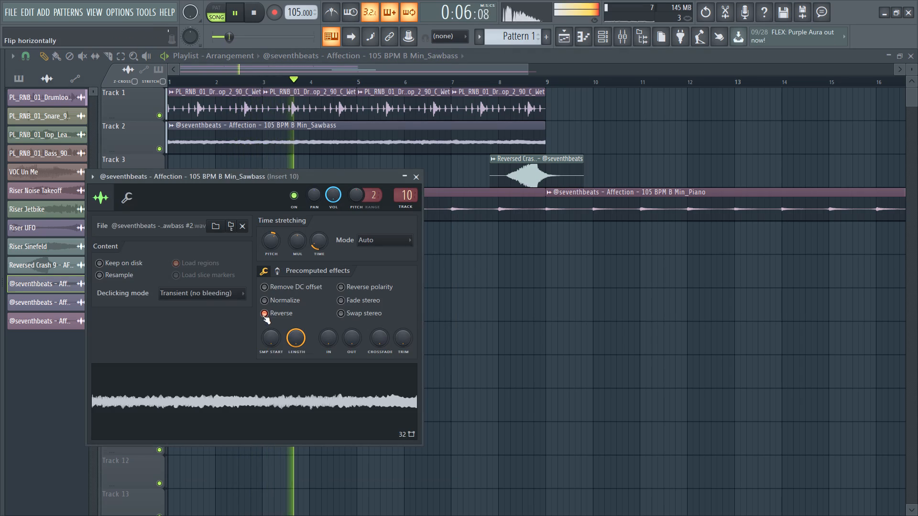
left_click(262, 313)
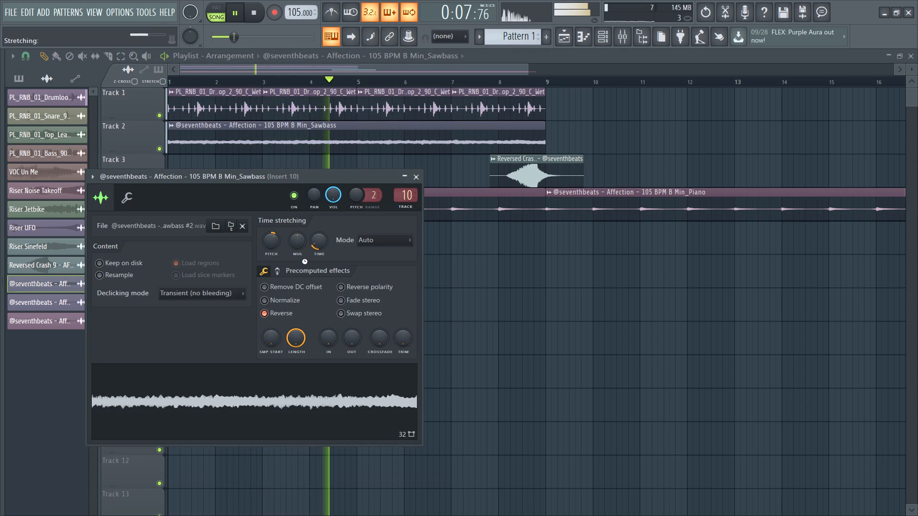
left_click(412, 179)
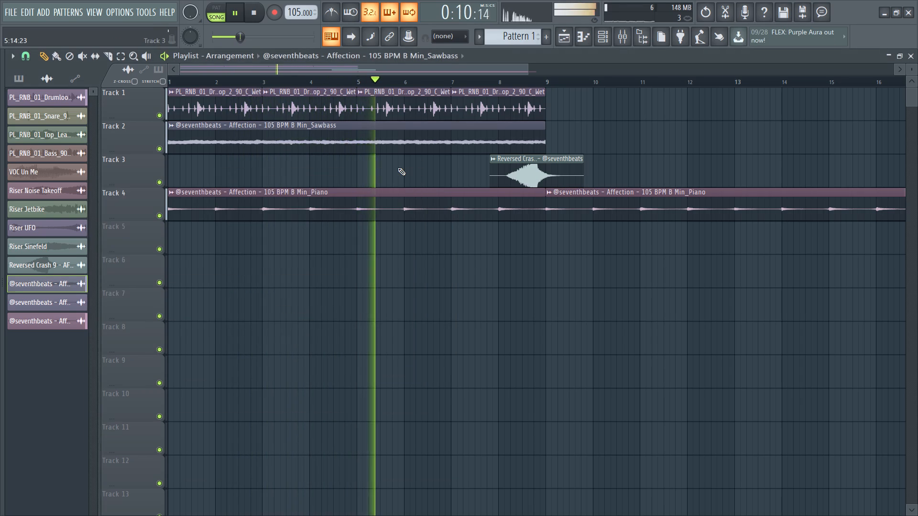
key("space")
key("space")
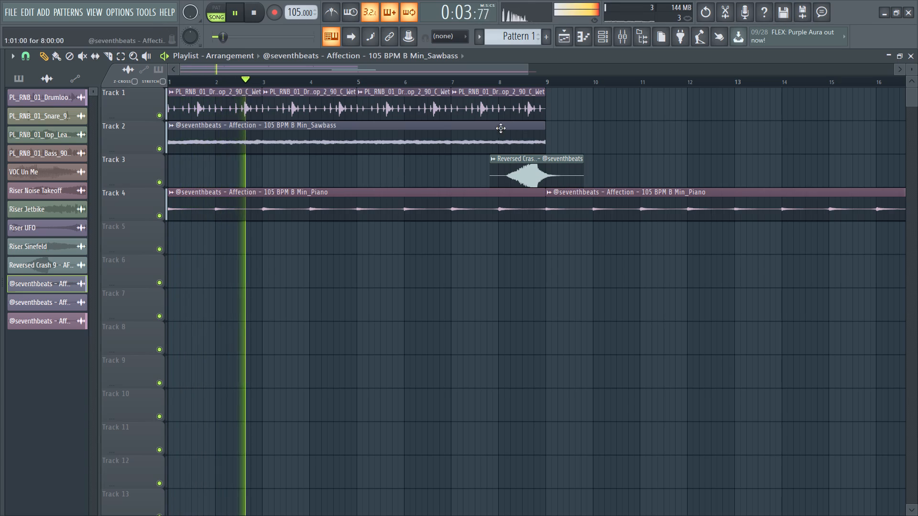
Place a second Sawbass clip on Track 2 starting at bar 9, directly after the first, and stop playback.
left_click(561, 134)
left_click_drag(572, 137, 554, 138)
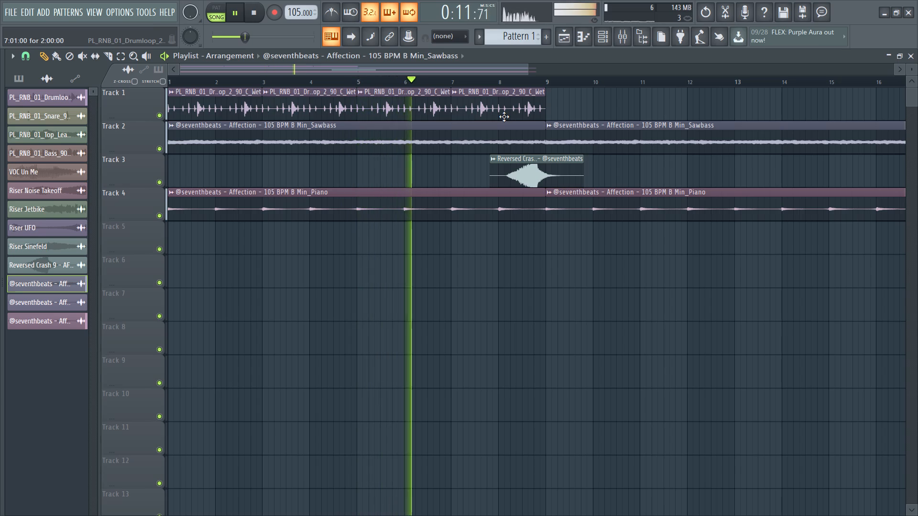
key("space")
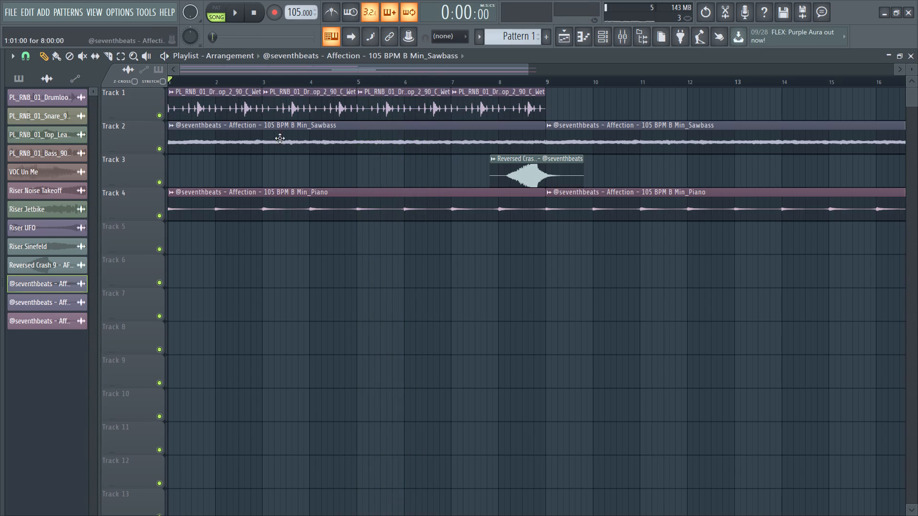
Open the channel settings of the Sawbass sample on Track 2.
double_click(278, 138)
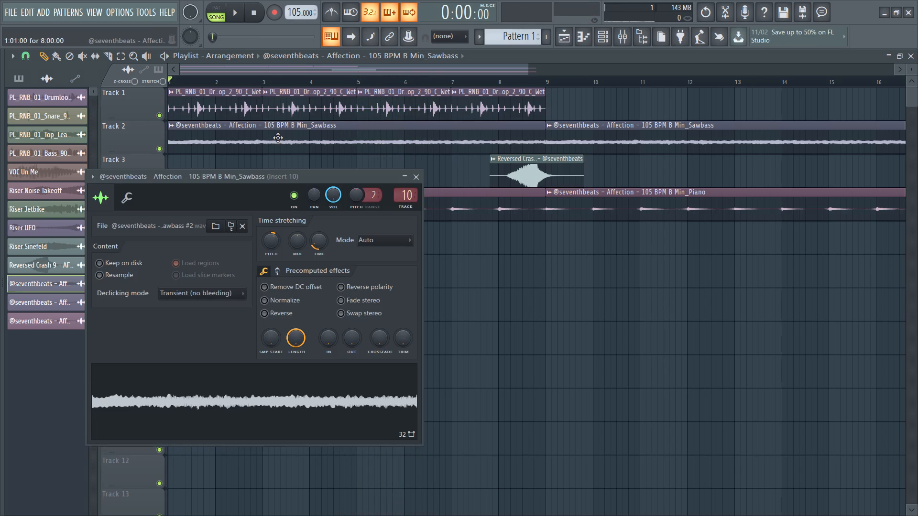